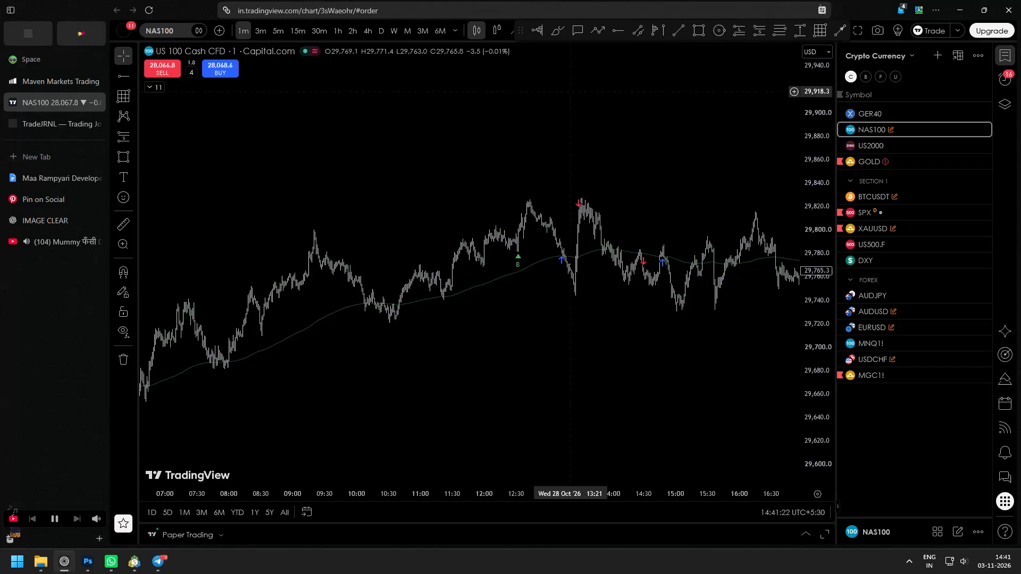
Place a long position at the 28 Oct 13:14 buy arrow, with entry about 29,775.5 and a stop about 54.4 points below.
click(742, 33)
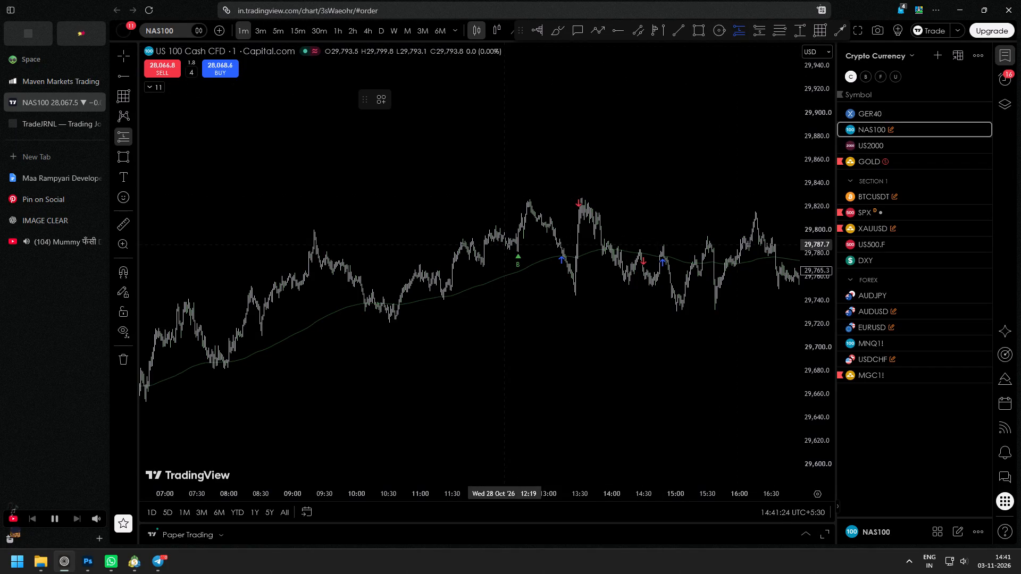
click(563, 259)
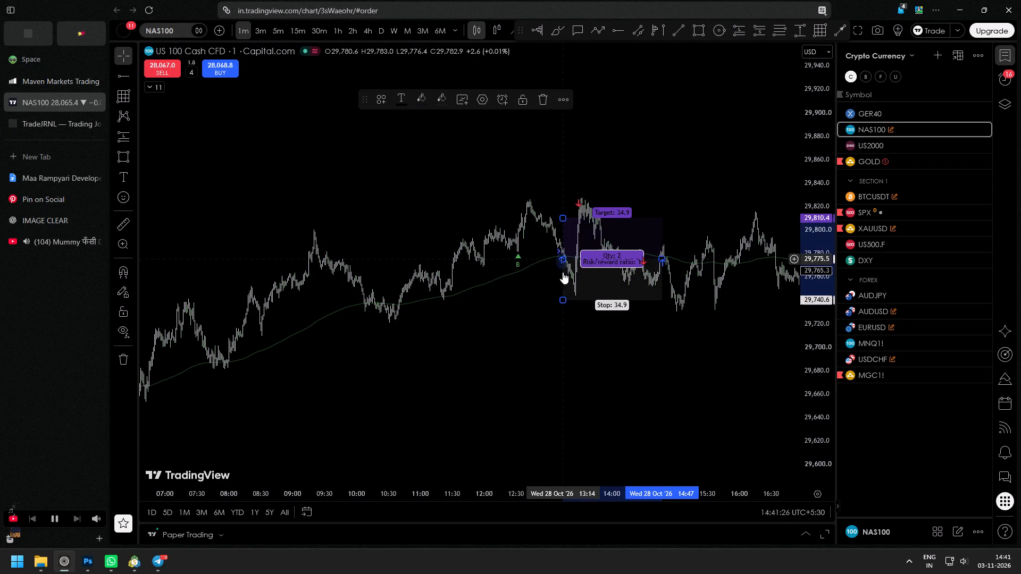
drag(562, 298, 560, 302)
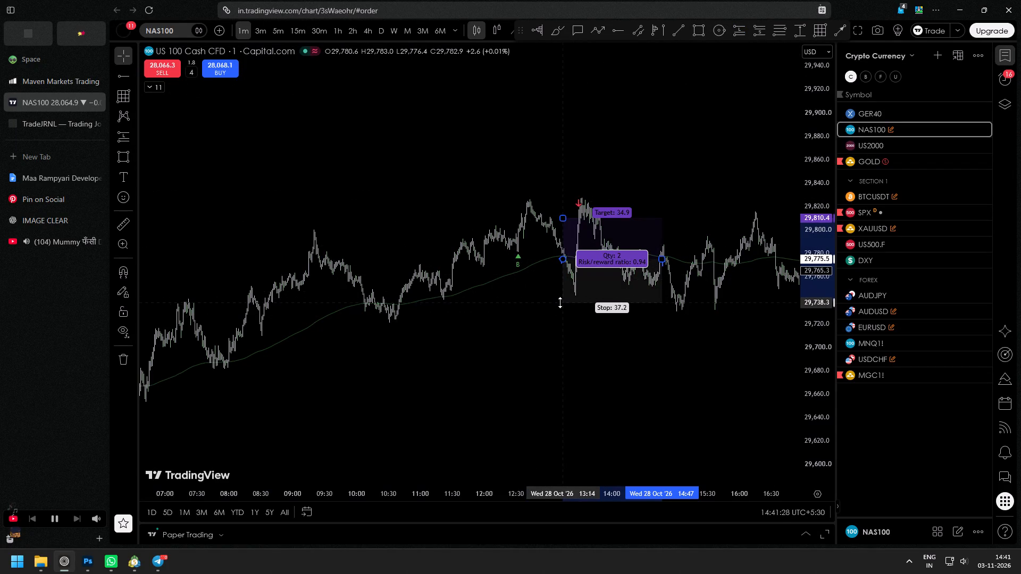
drag(560, 302, 560, 300)
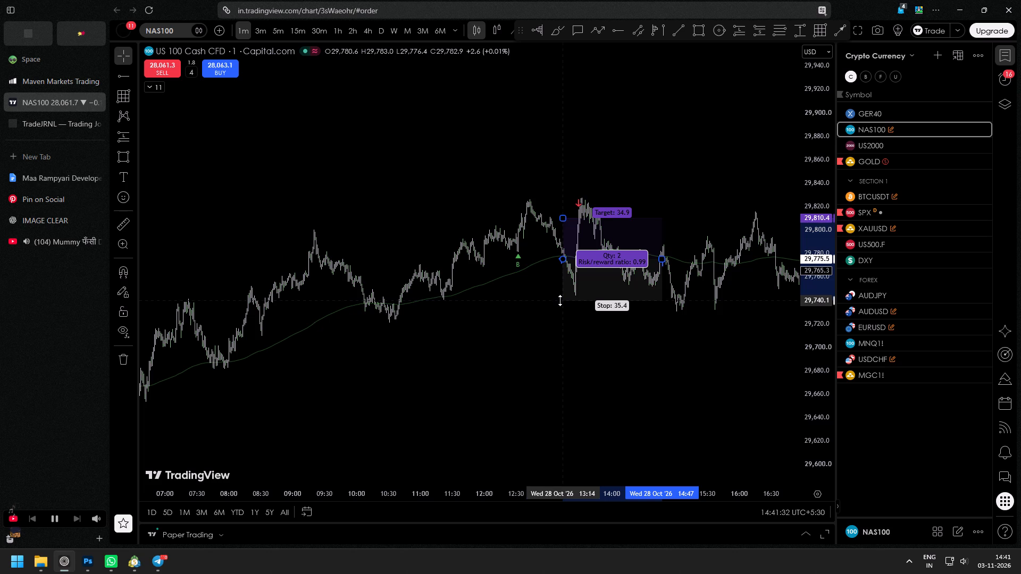
drag(560, 300, 562, 323)
Extend the long position's end time to about 18:12 on 28 Oct.
drag(518, 344, 320, 344)
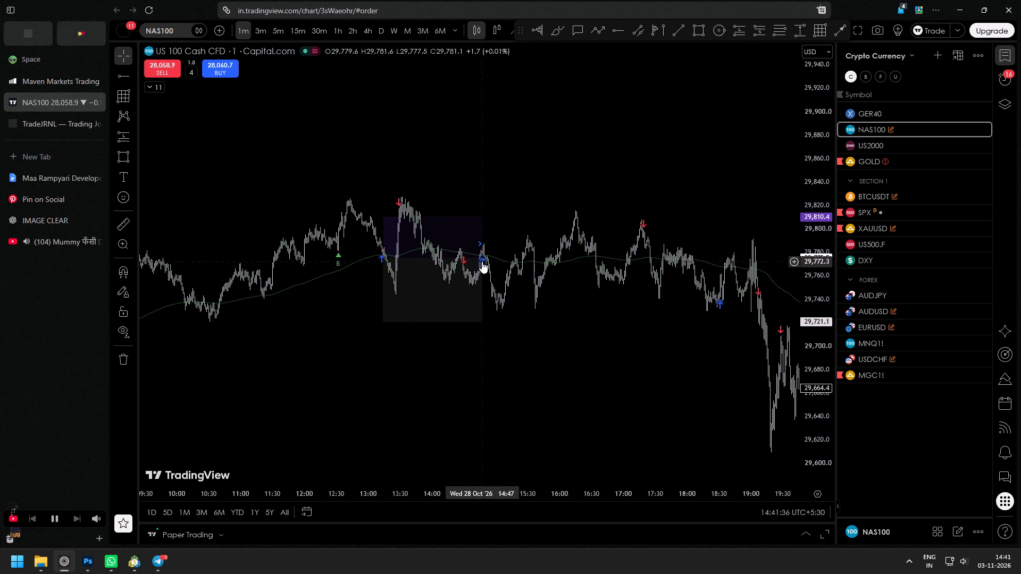
click(482, 257)
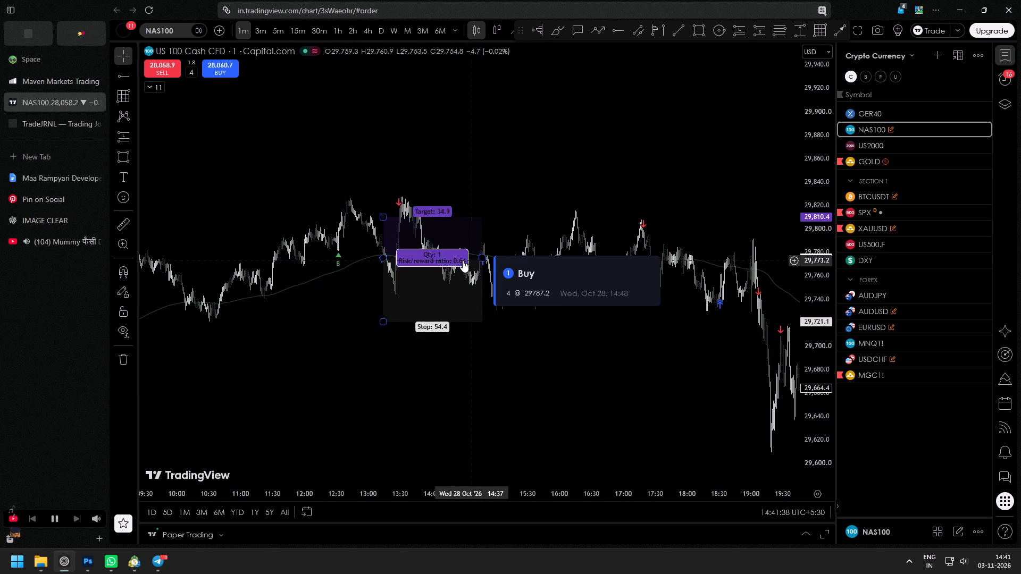
click(457, 261)
drag(481, 257, 556, 257)
click(534, 298)
drag(548, 257, 526, 259)
click(518, 286)
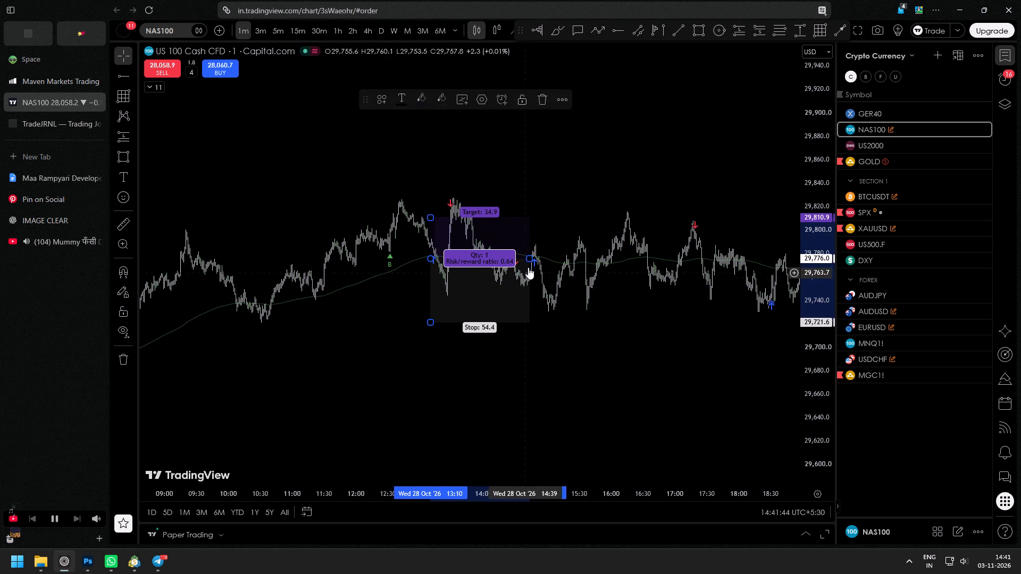
drag(528, 258, 752, 257)
Raise the long position's target to about 29,841.0, roughly 65 points above entry.
drag(686, 337, 443, 333)
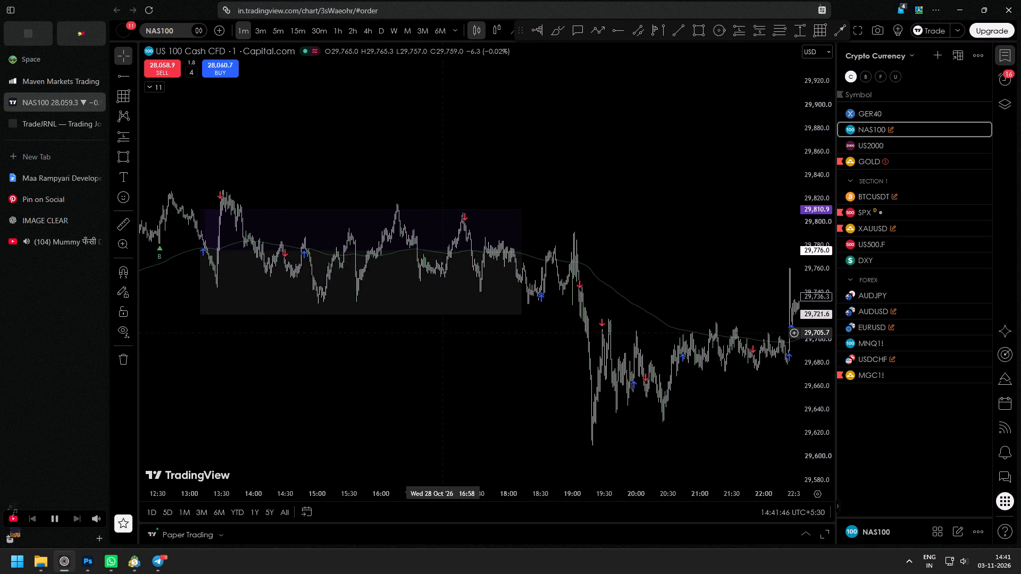
scroll(437, 330, down, 5)
drag(810, 413, 803, 215)
drag(699, 145, 677, 251)
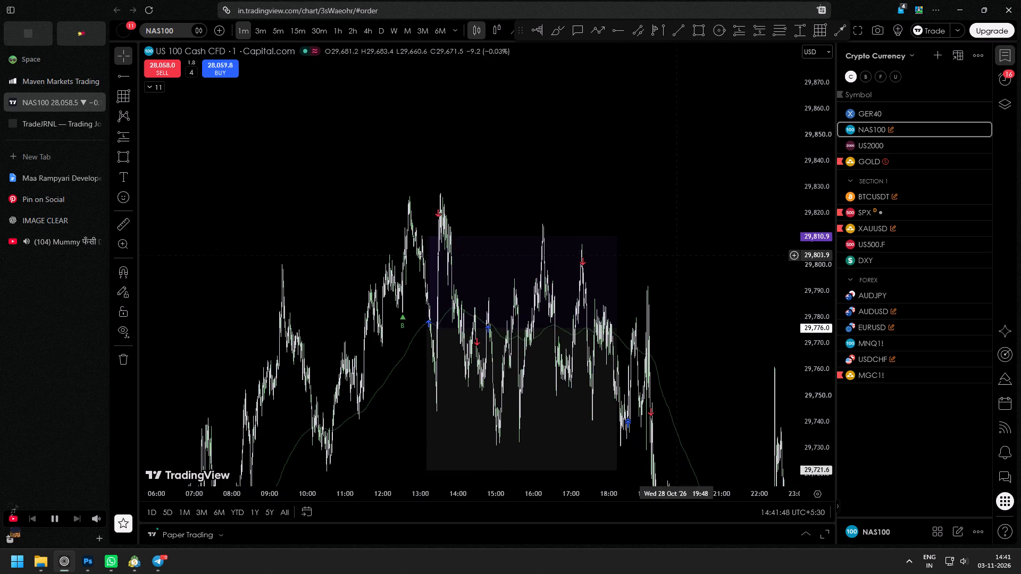
click(495, 251)
drag(427, 234, 431, 226)
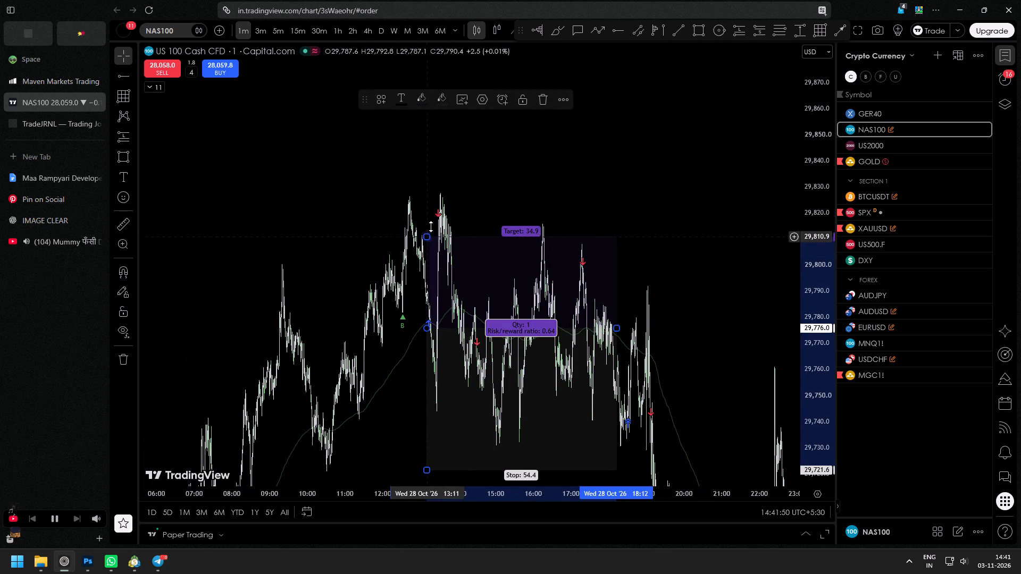
drag(431, 226, 433, 149)
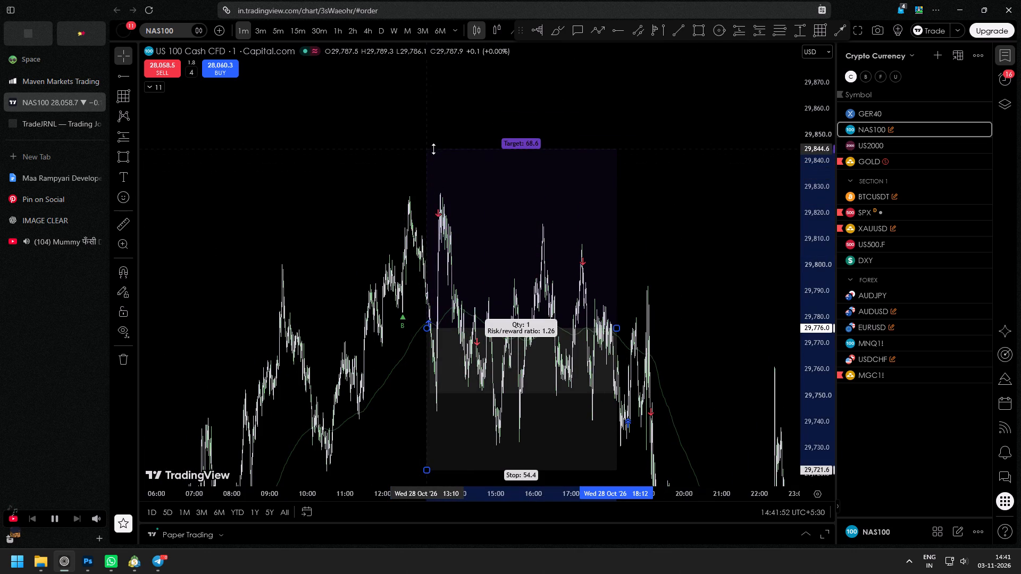
drag(433, 149, 435, 158)
Examine the NAS100 price action, signals and marked trades from 28 Oct forward to the latest candles on 3 Nov.
drag(819, 123, 794, 367)
drag(719, 269, 648, 189)
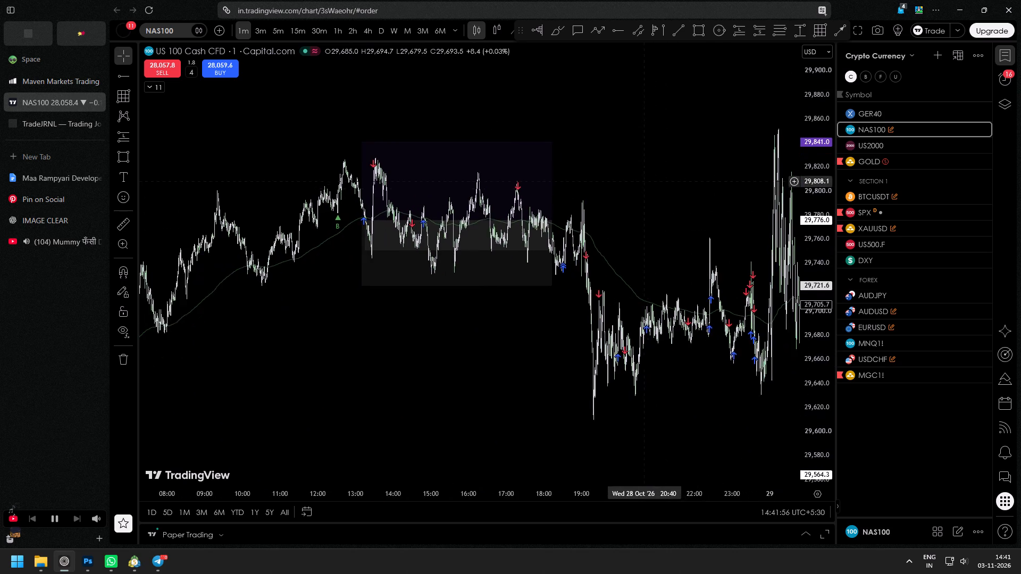
scroll(644, 181, down, 4)
drag(367, 367, 620, 295)
scroll(604, 320, up, 3)
drag(708, 308, 204, 342)
drag(417, 348, 312, 362)
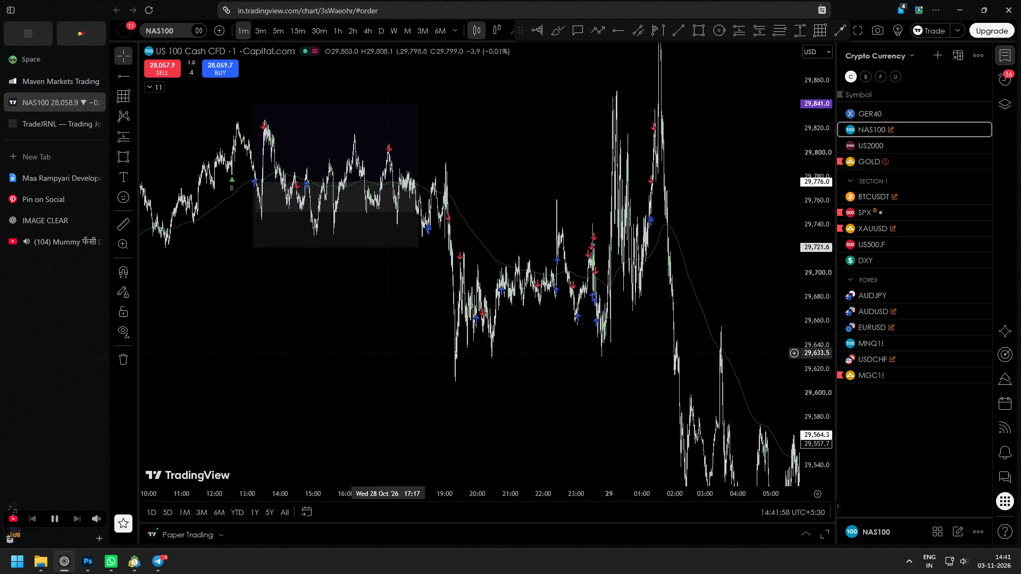
drag(312, 362, 244, 360)
drag(814, 136, 776, 425)
scroll(440, 333, down, 5)
drag(615, 332, 422, 324)
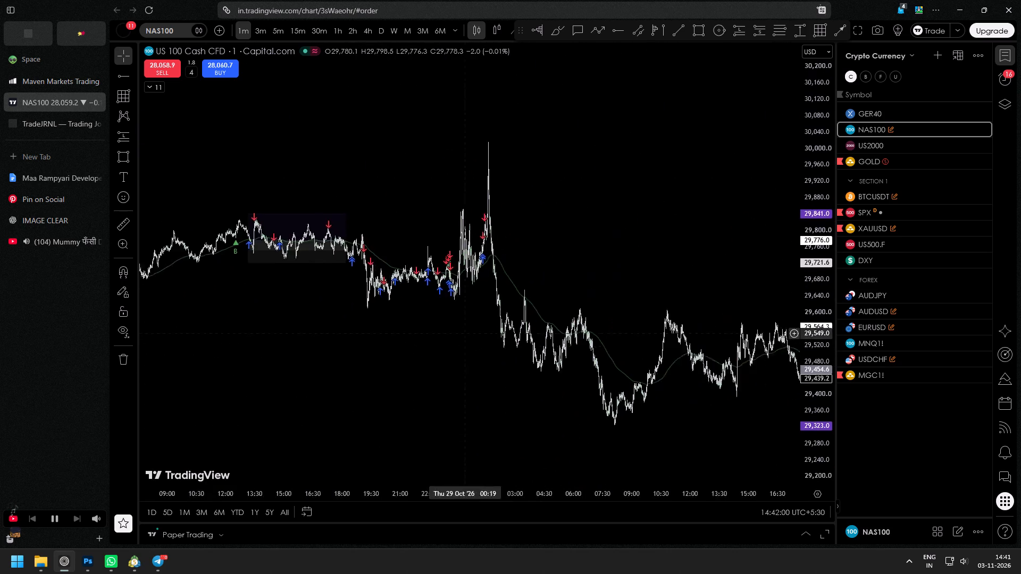
drag(422, 324, 257, 271)
drag(557, 225, 318, 190)
drag(629, 303, 553, 194)
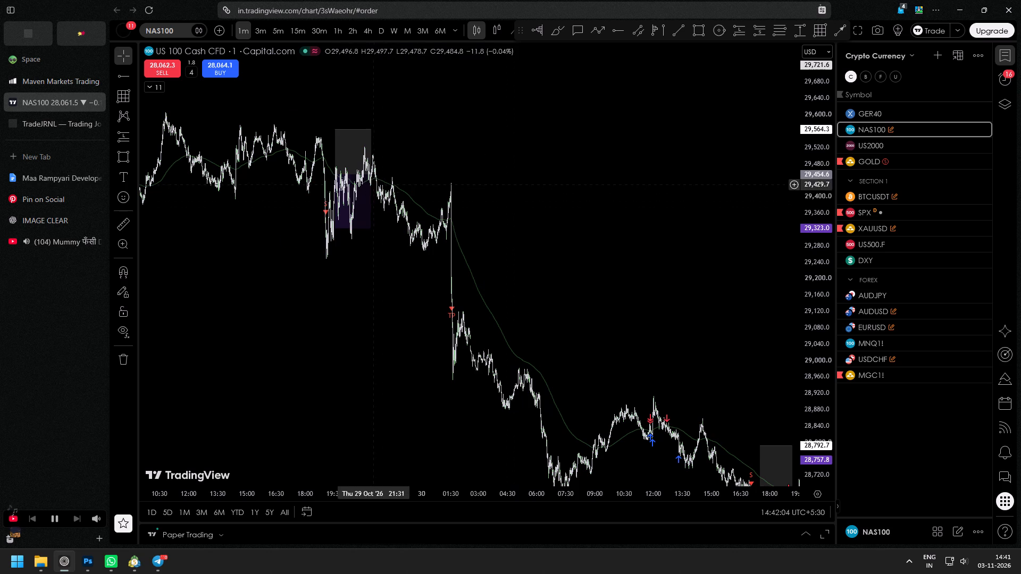
drag(627, 326, 416, 162)
drag(427, 152, 687, 350)
drag(486, 157, 673, 312)
drag(513, 150, 737, 190)
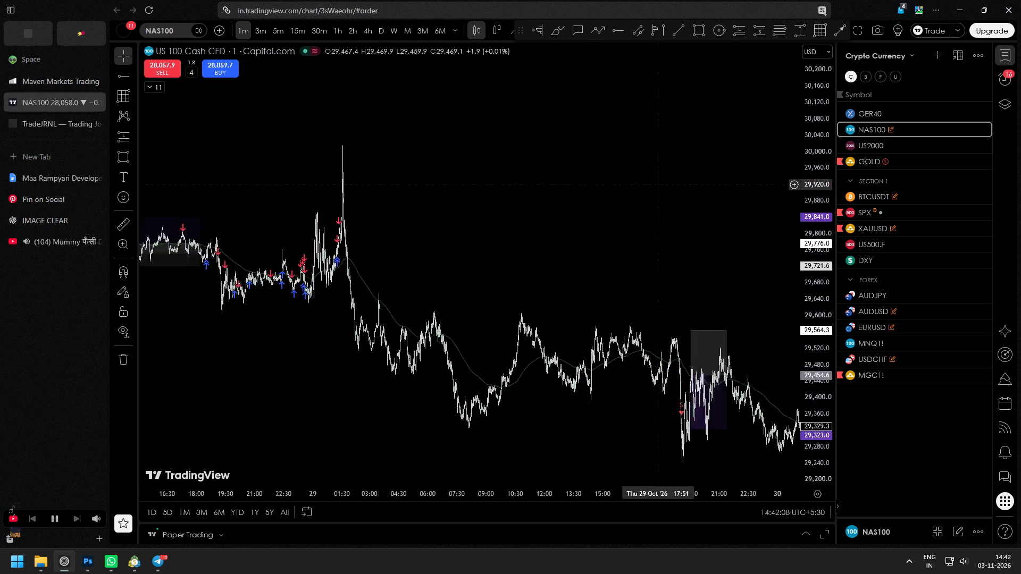
drag(737, 190, 763, 191)
drag(566, 184, 675, 198)
drag(700, 221, 331, 153)
drag(634, 222, 350, 142)
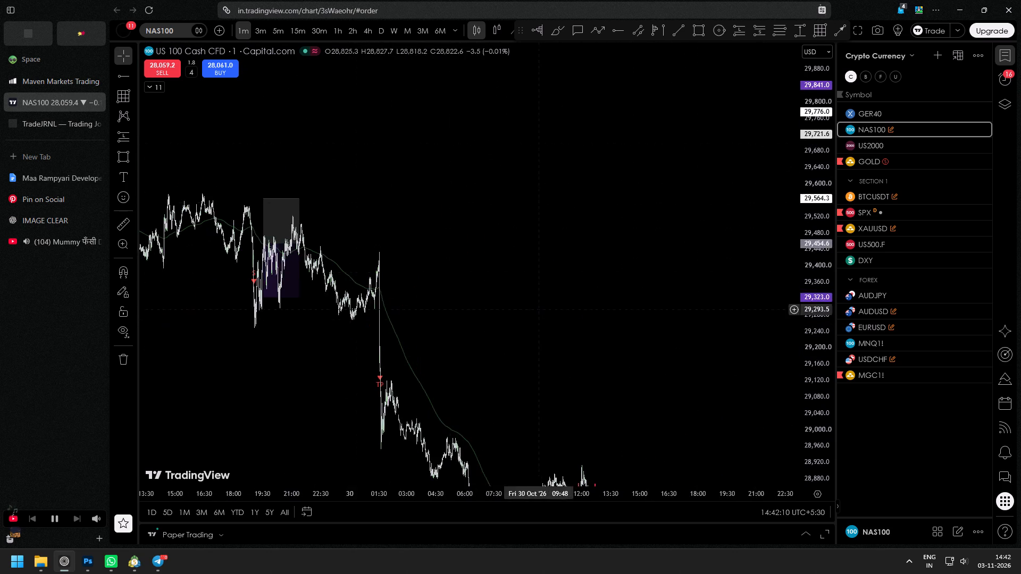
drag(541, 320, 432, 116)
drag(528, 249, 339, 118)
drag(576, 213, 311, 150)
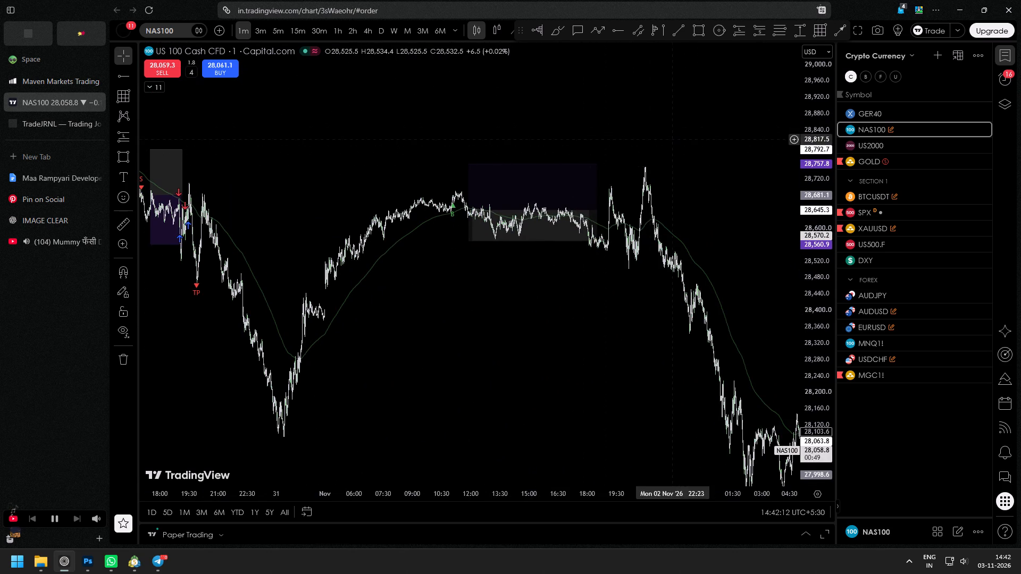
drag(686, 146, 330, 108)
drag(487, 241, 351, 172)
drag(353, 177, 599, 305)
scroll(546, 240, down, 3)
drag(372, 336, 541, 380)
drag(651, 335, 296, 232)
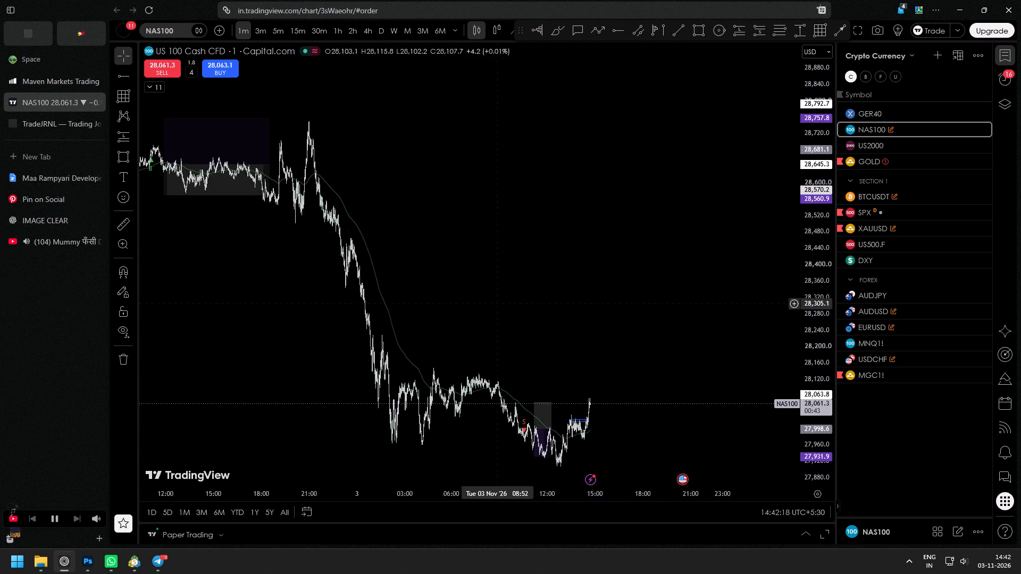
drag(520, 314, 413, 218)
Review the chart backward from 3 Nov to the long position marked on 28 Oct.
scroll(389, 179, up, 2)
drag(277, 229, 633, 199)
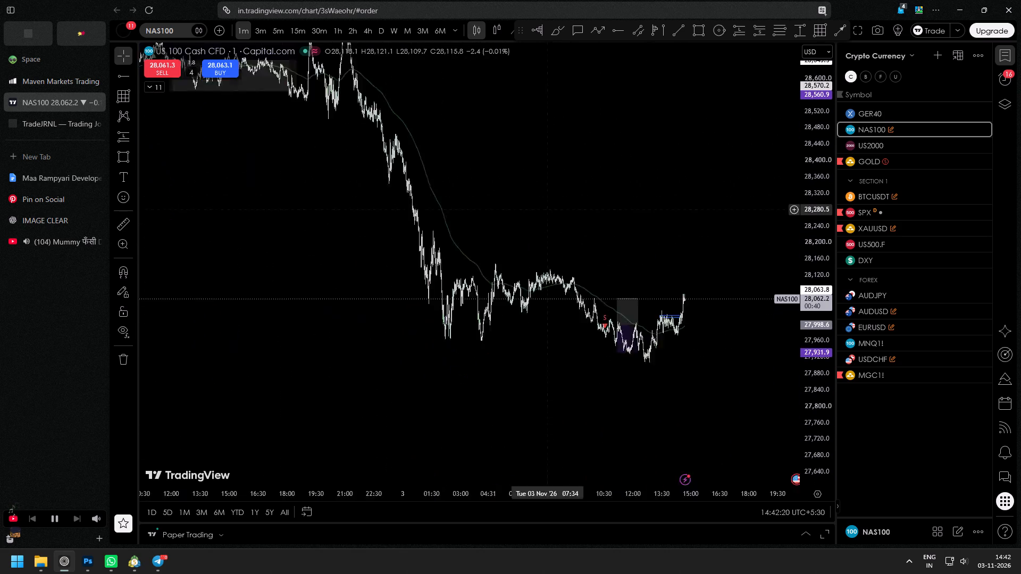
drag(633, 199, 637, 199)
scroll(571, 201, up, 3)
drag(208, 198, 530, 347)
drag(353, 275, 587, 402)
scroll(507, 335, down, 4)
drag(223, 289, 236, 300)
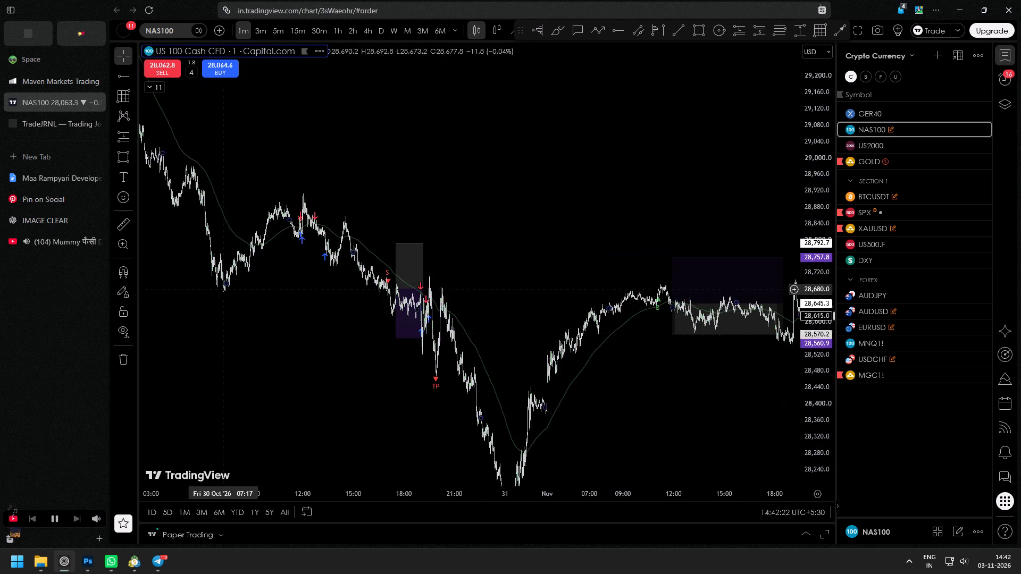
drag(236, 300, 591, 402)
drag(294, 283, 533, 423)
drag(314, 276, 606, 420)
drag(296, 307, 624, 374)
scroll(508, 381, up, 4)
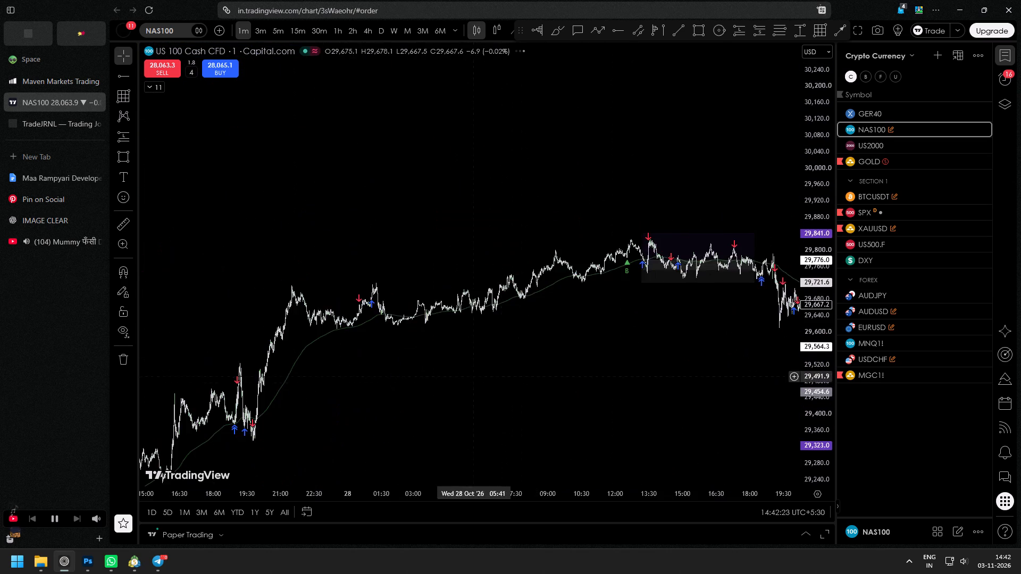
drag(380, 388, 502, 319)
scroll(504, 316, up, 3)
drag(819, 387, 822, 382)
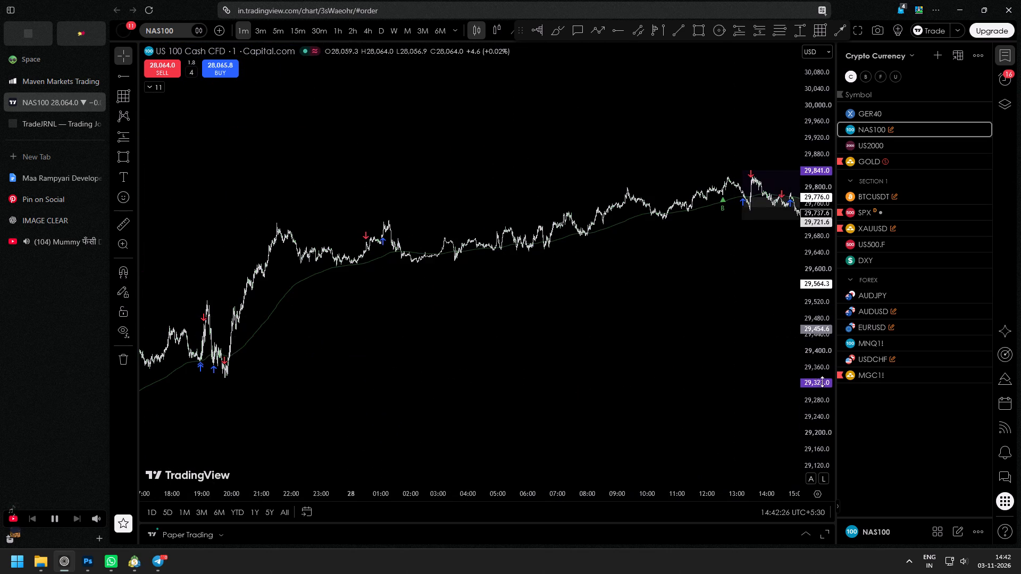
drag(822, 382, 807, 178)
drag(713, 215, 555, 328)
scroll(553, 332, up, 2)
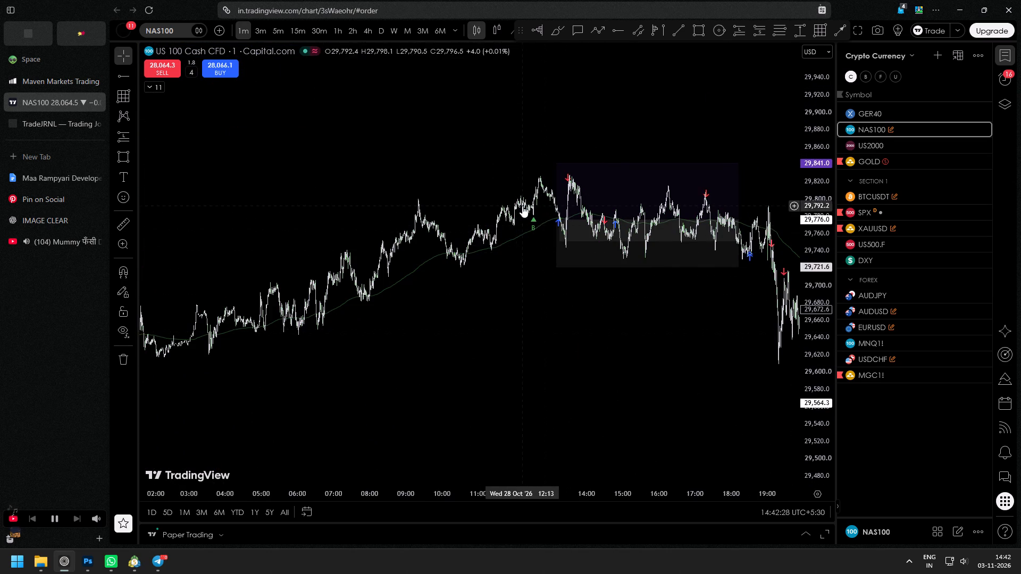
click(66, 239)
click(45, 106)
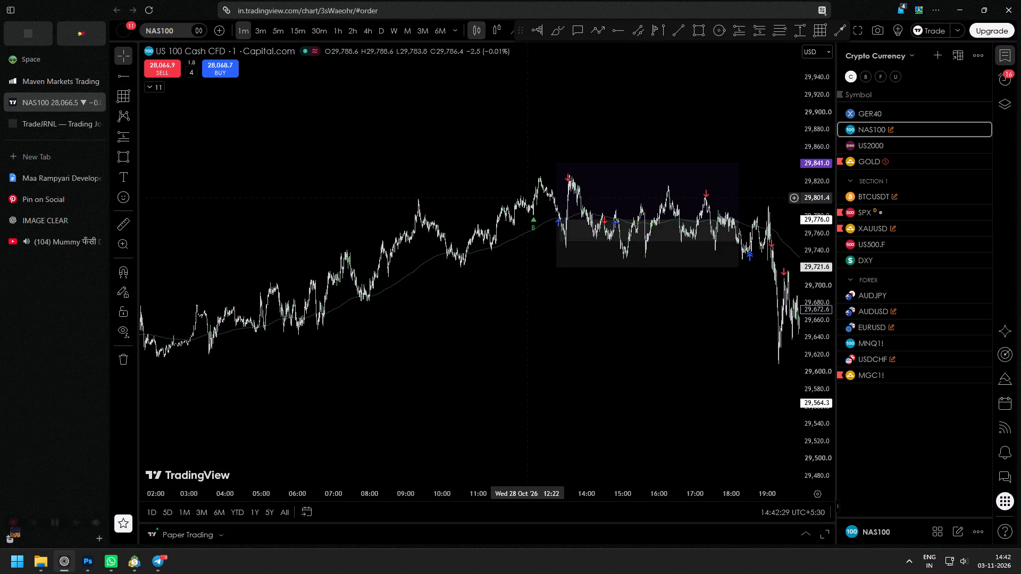
Place a short position at the 27 Oct pullback high around 11:29, after the S signal, with entry at about 29,238.0.
drag(348, 328, 730, 268)
scroll(683, 307, up, 3)
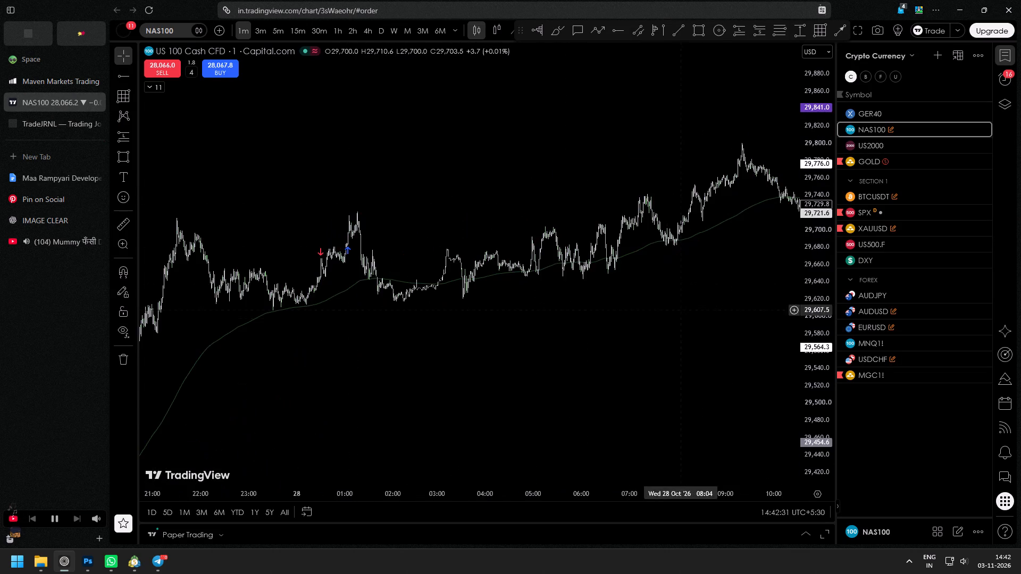
drag(318, 367, 576, 349)
scroll(581, 347, up, 3)
drag(583, 346, 470, 275)
drag(286, 353, 595, 278)
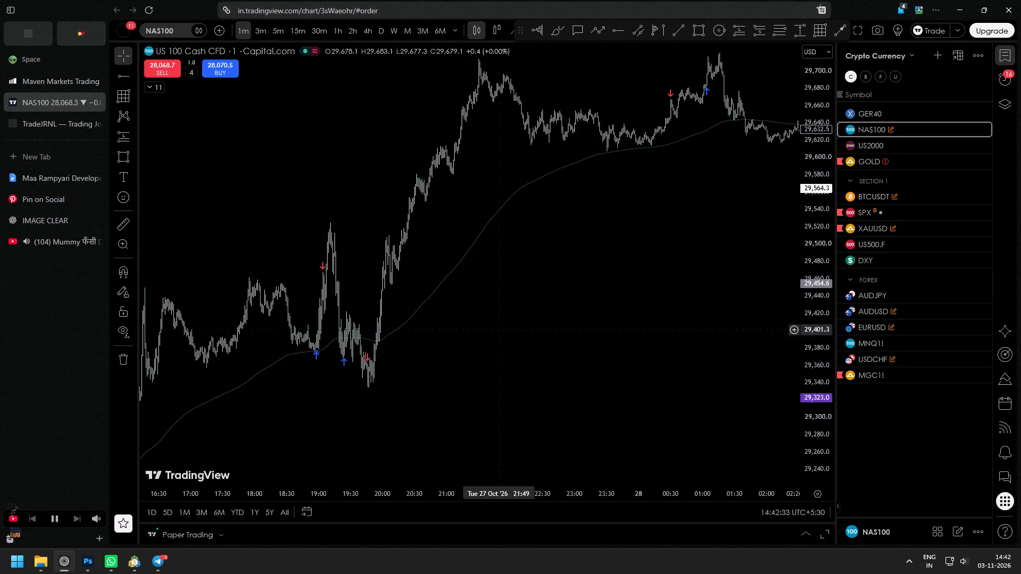
drag(426, 357, 643, 310)
scroll(572, 402, up, 3)
drag(370, 395, 640, 335)
scroll(517, 389, up, 3)
drag(380, 395, 475, 368)
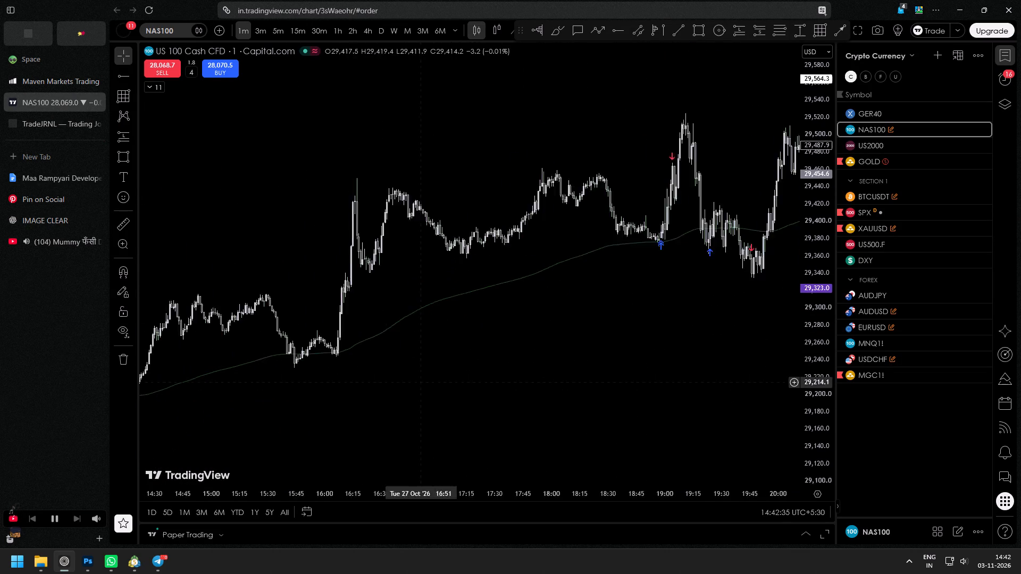
drag(475, 368, 560, 340)
drag(417, 369, 589, 326)
scroll(503, 354, down, 3)
drag(280, 350, 540, 352)
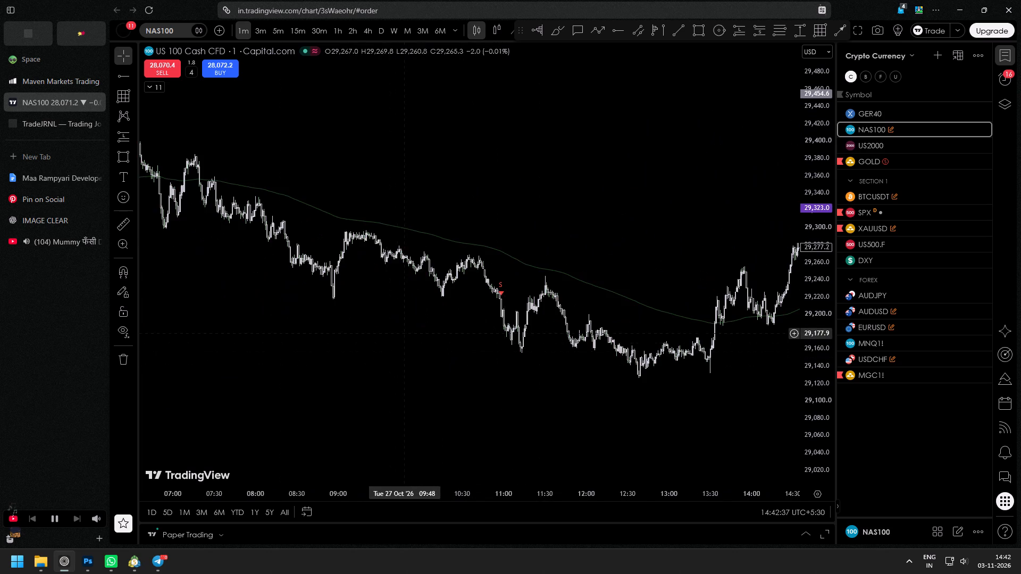
scroll(406, 334, up, 2)
click(765, 32)
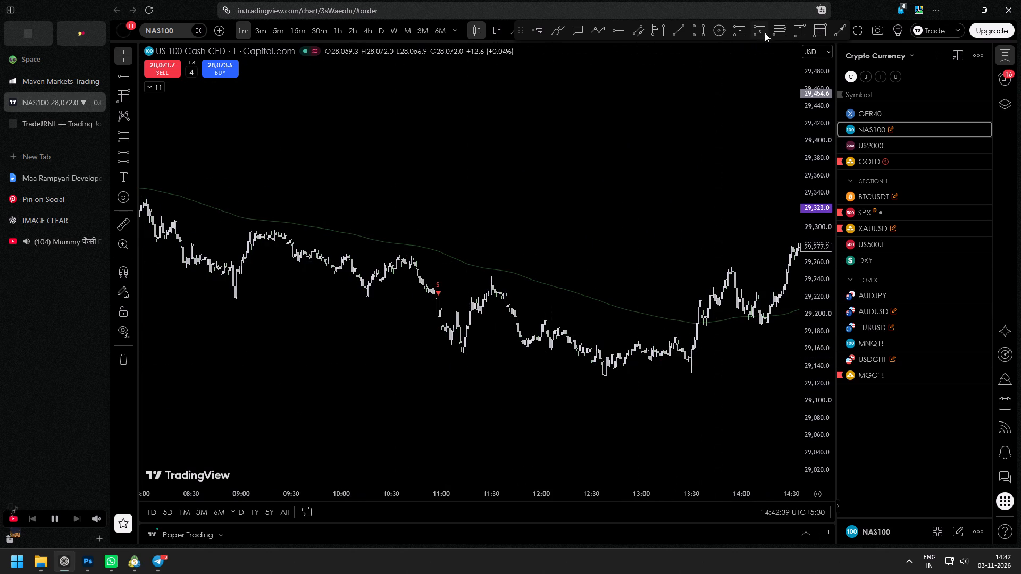
click(490, 281)
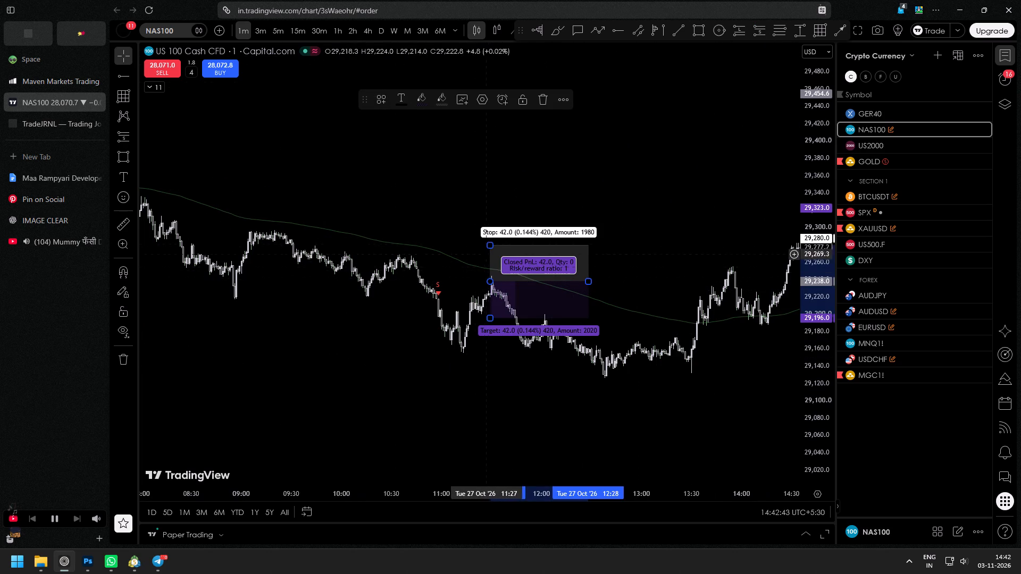
Set the short position's stop to about 74.3 points above entry and its target to about 73 points below.
drag(489, 246, 496, 217)
scroll(468, 267, down, 3)
scroll(517, 303, up, 2)
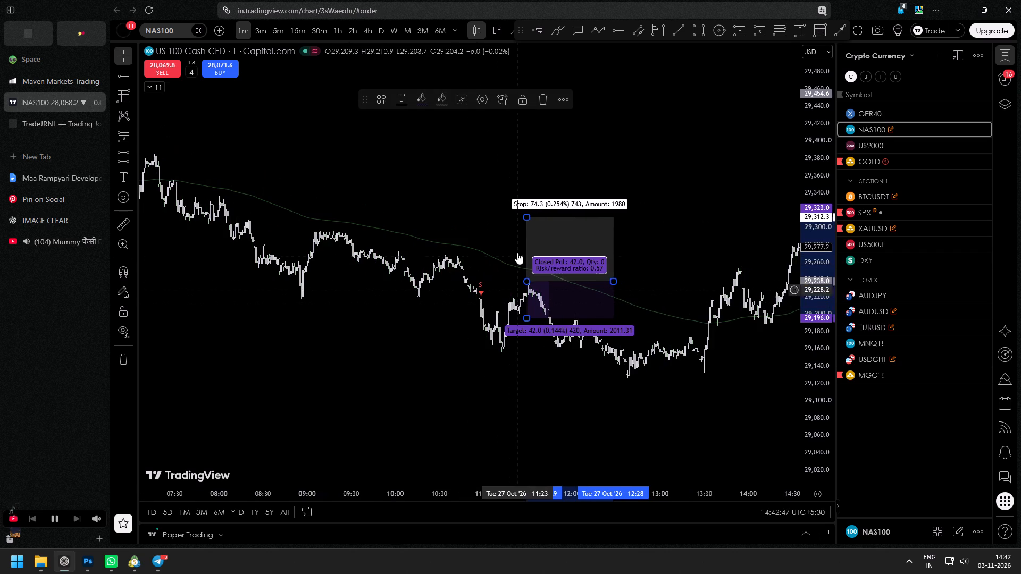
drag(529, 315, 535, 345)
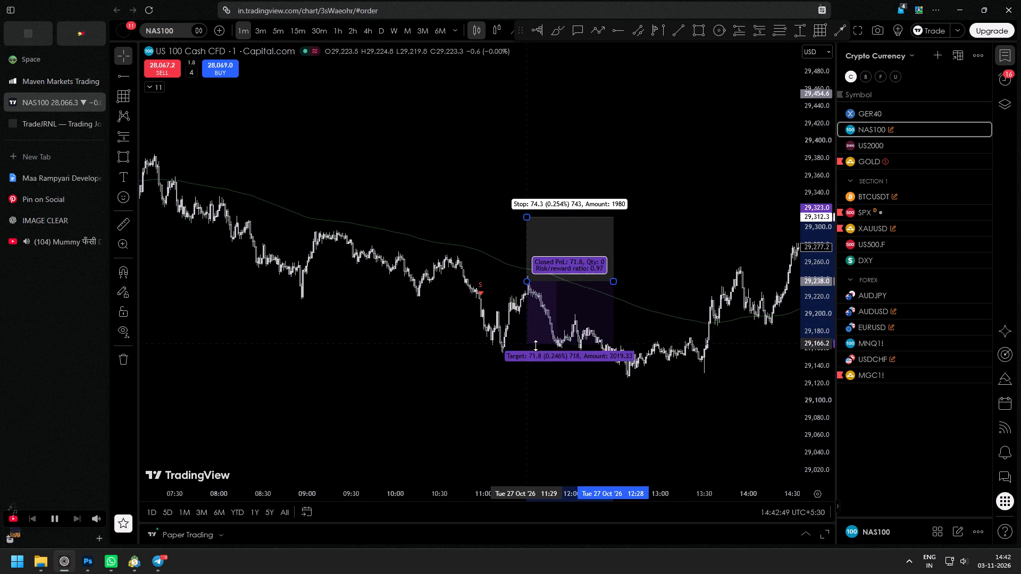
drag(535, 345, 537, 344)
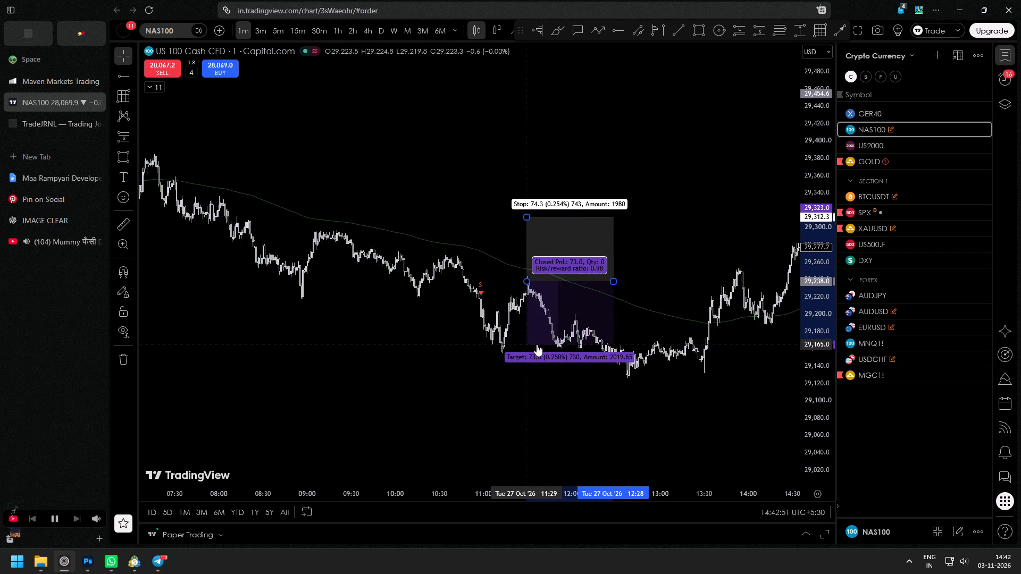
Extend the target of the 27 Oct short position down to about 29,145.4.
scroll(430, 351, down, 3)
drag(293, 355, 526, 404)
scroll(518, 391, down, 4)
drag(528, 393, 180, 282)
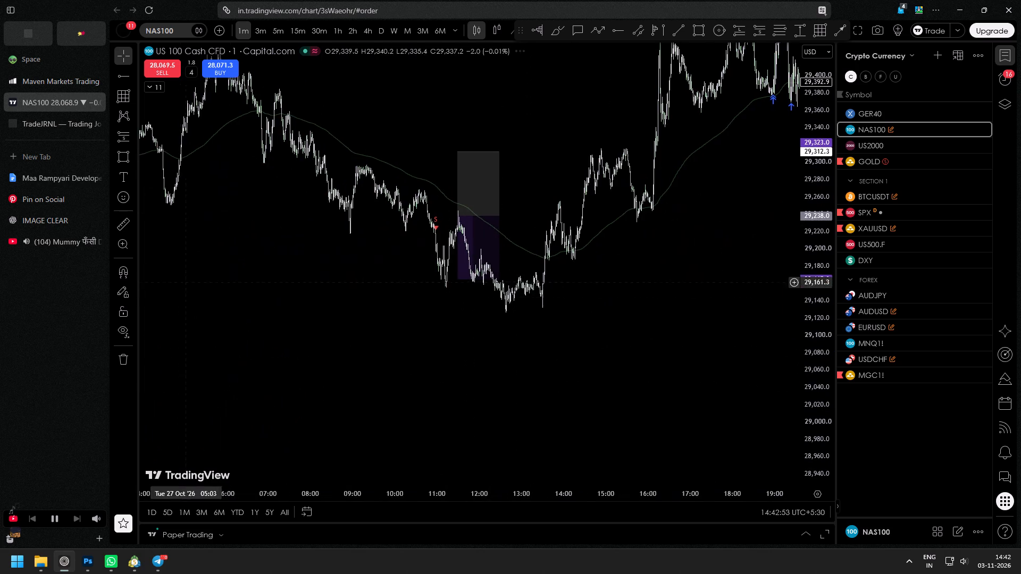
scroll(399, 343, up, 2)
drag(384, 280, 386, 282)
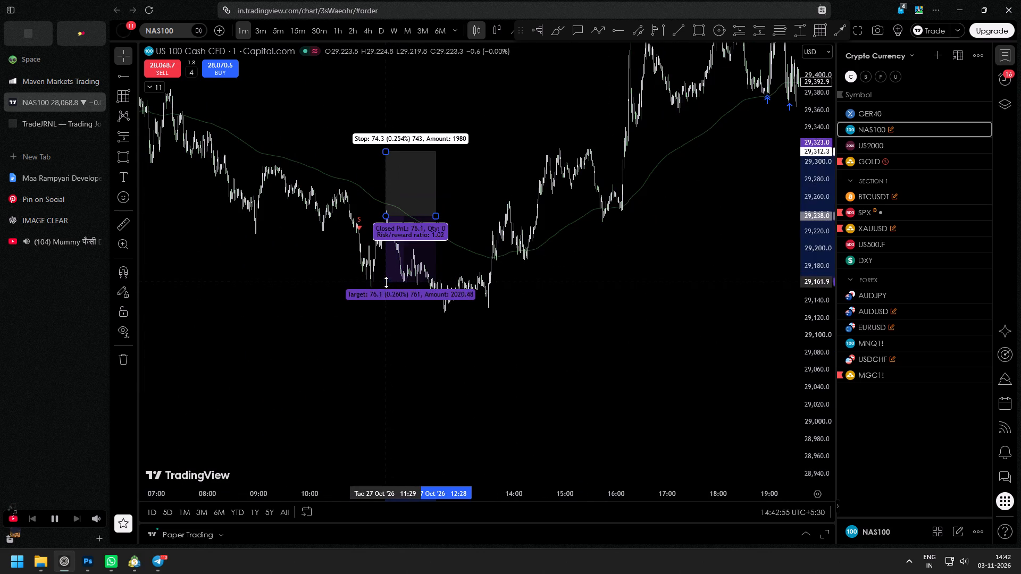
drag(386, 282, 392, 296)
Place a long position on the 26 Oct pullback around 18:40, after the B signal, with entry at about 29,071.7.
drag(317, 305, 497, 378)
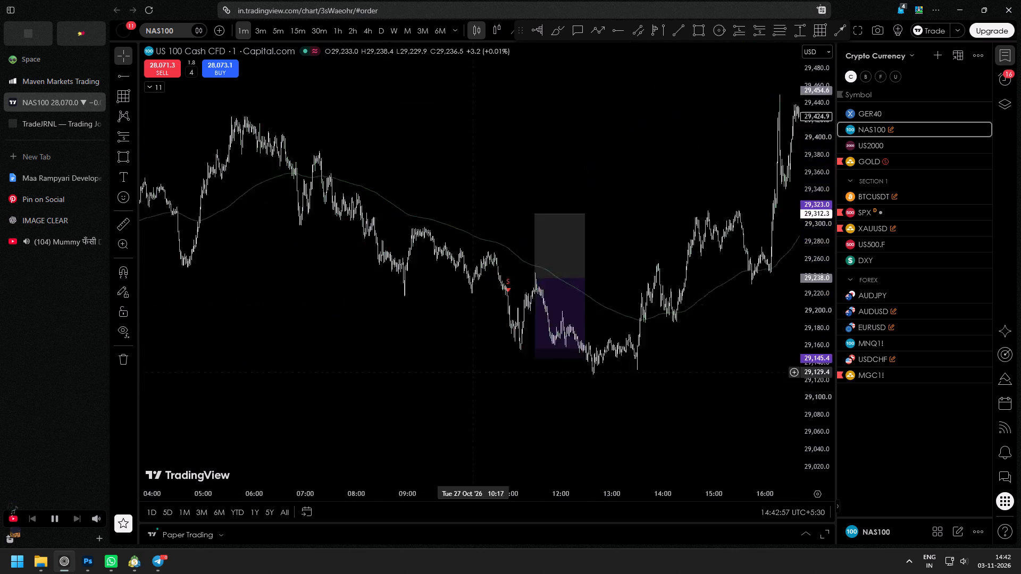
drag(497, 378, 556, 386)
drag(362, 333, 562, 358)
drag(381, 301, 621, 328)
drag(370, 339, 487, 315)
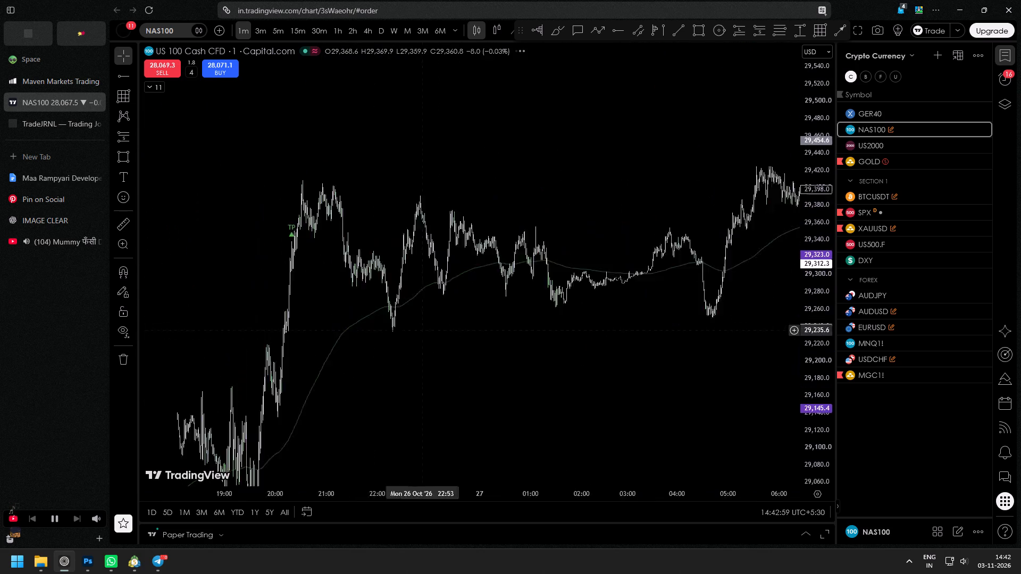
drag(487, 315, 576, 278)
drag(521, 382, 631, 330)
scroll(631, 325, up, 3)
drag(366, 374, 571, 235)
drag(404, 361, 453, 339)
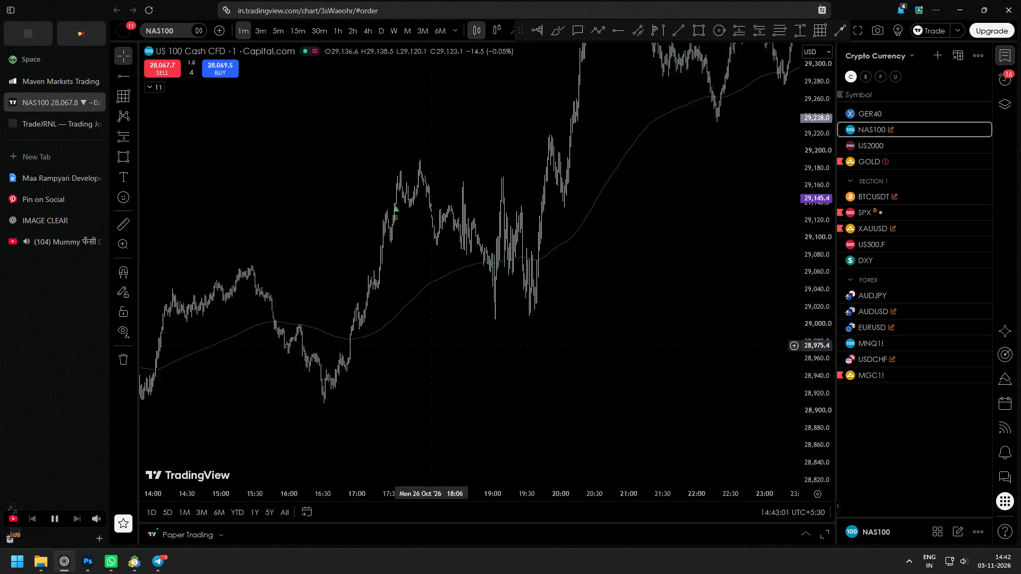
drag(453, 339, 497, 337)
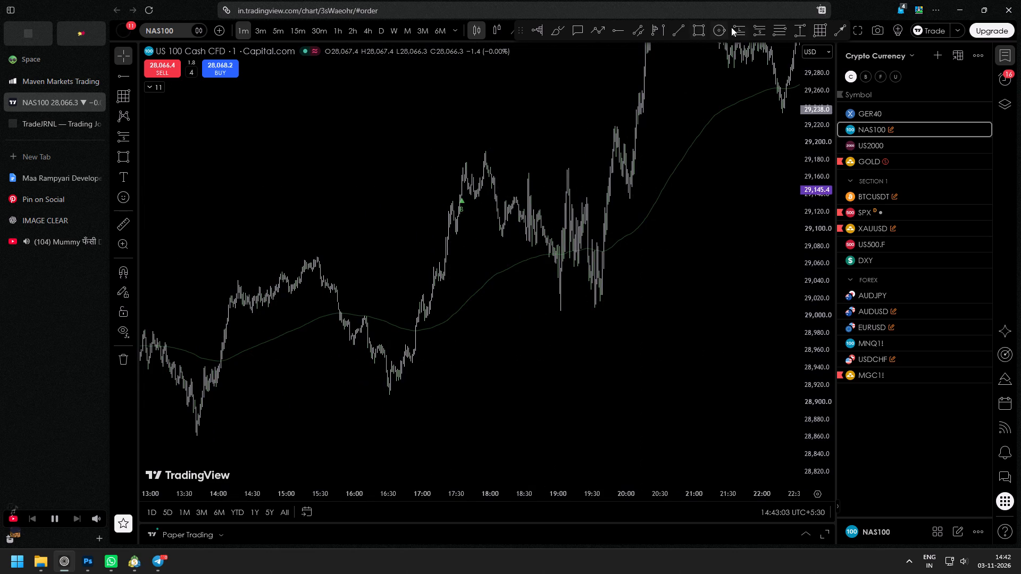
click(739, 29)
click(535, 254)
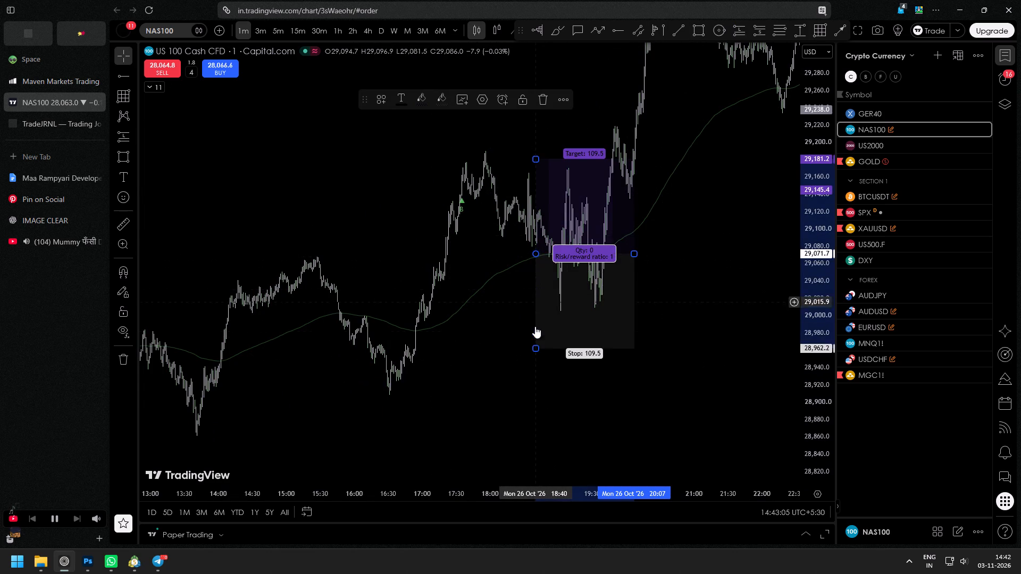
Set the 26 Oct long position's stop about 163.2 points below entry and its target at about 29,268.1.
drag(538, 351, 537, 395)
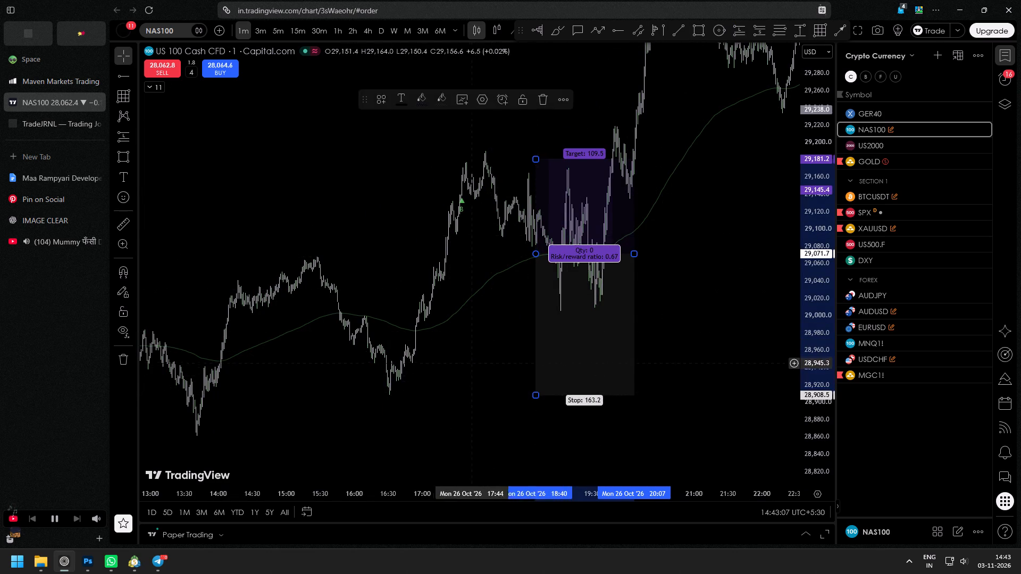
drag(467, 362, 451, 349)
scroll(468, 358, up, 2)
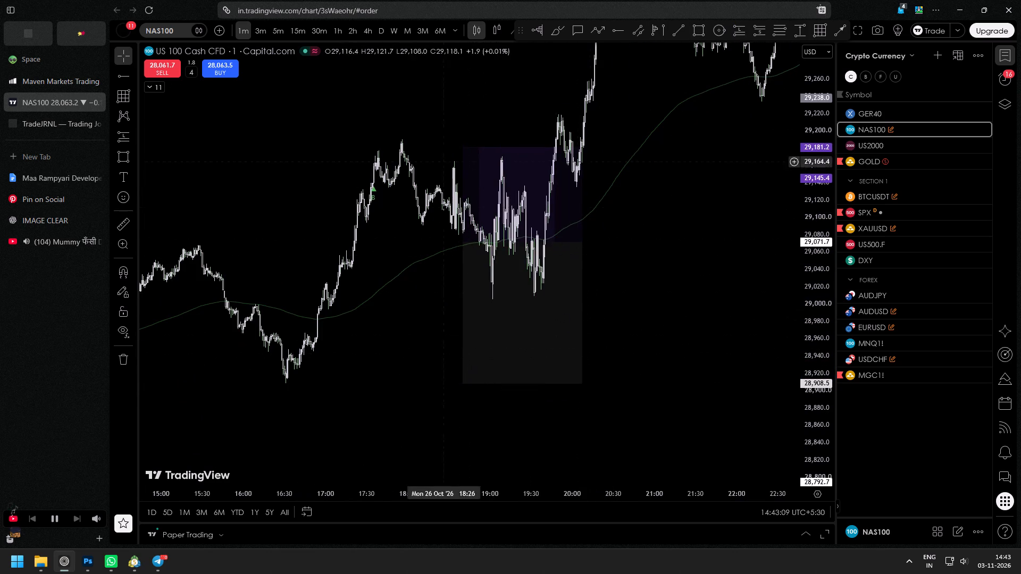
drag(422, 132, 409, 295)
drag(387, 376, 426, 222)
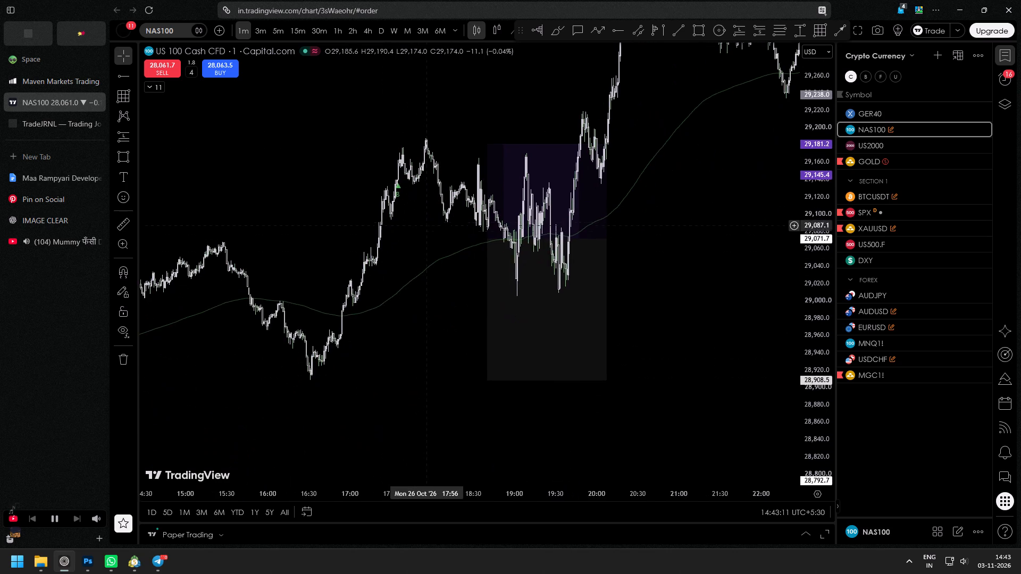
drag(424, 236, 384, 398)
drag(403, 374, 408, 341)
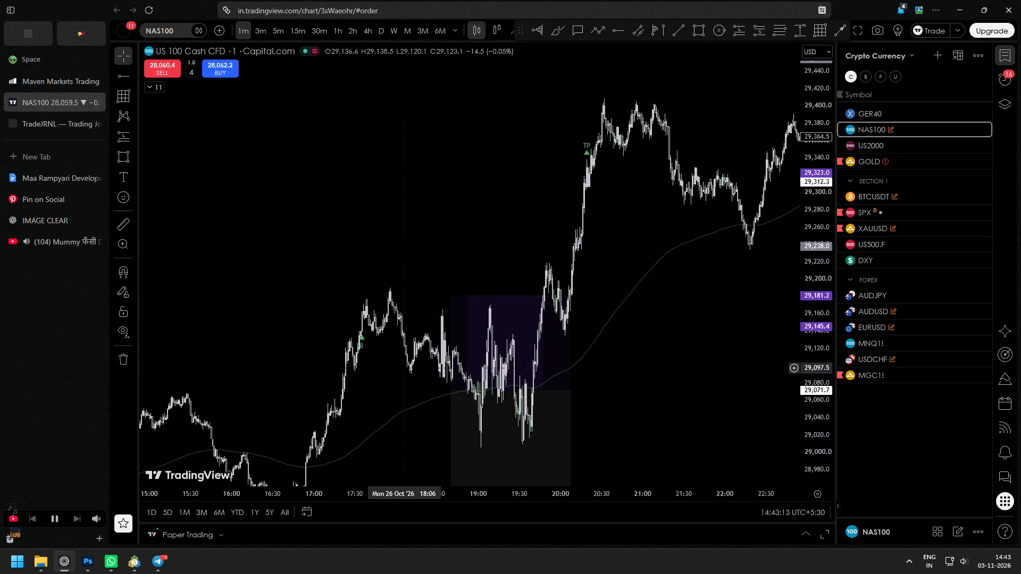
drag(408, 341, 395, 352)
drag(439, 279, 444, 182)
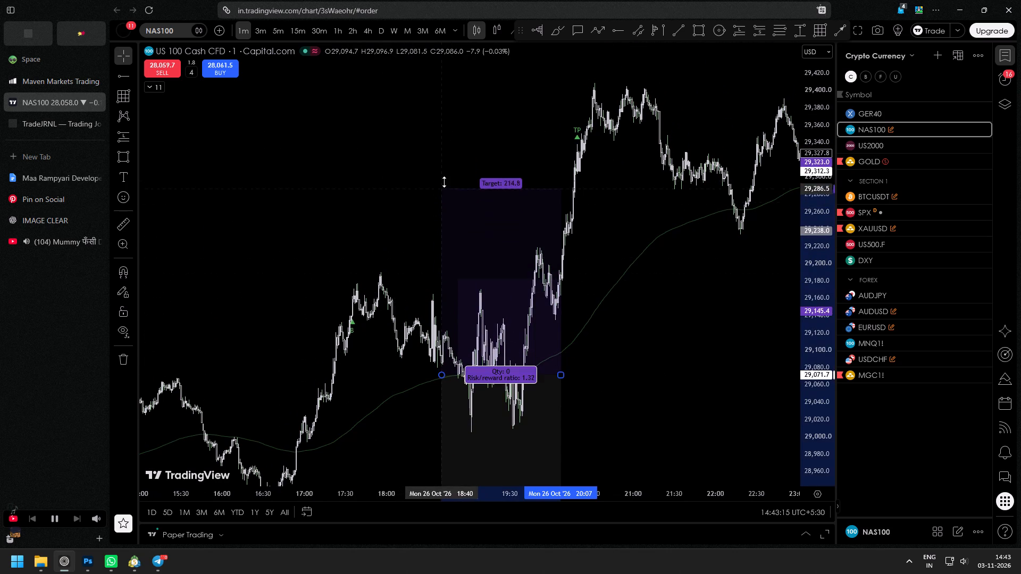
drag(444, 182, 440, 205)
click(377, 227)
Review the NAS100 price action back to the earliest available bars on 26 Oct and forward again to the morning of 27 Oct.
drag(810, 237, 783, 441)
scroll(455, 421, down, 2)
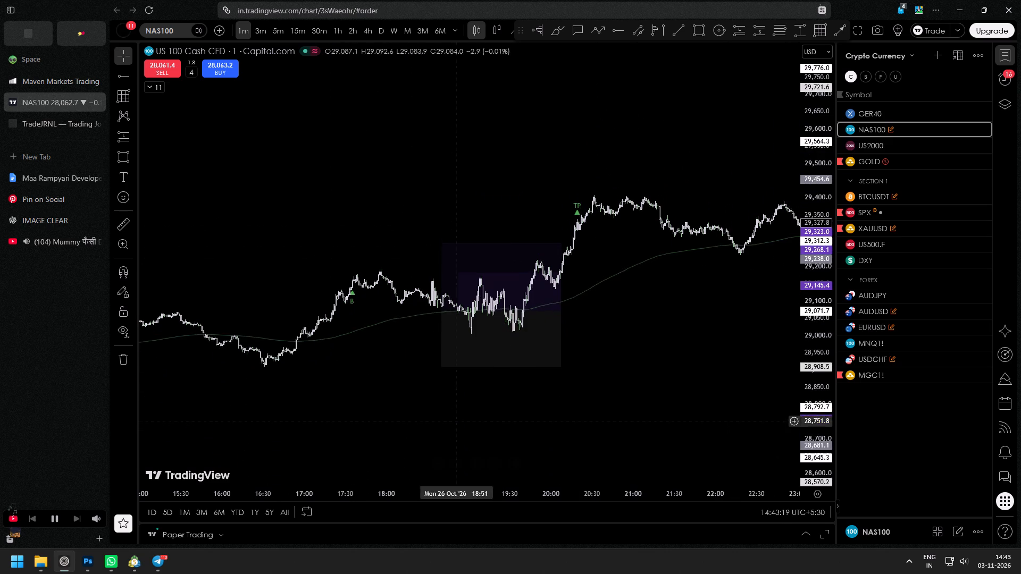
scroll(454, 421, down, 2)
drag(330, 420, 608, 364)
scroll(575, 368, down, 4)
drag(350, 335, 618, 324)
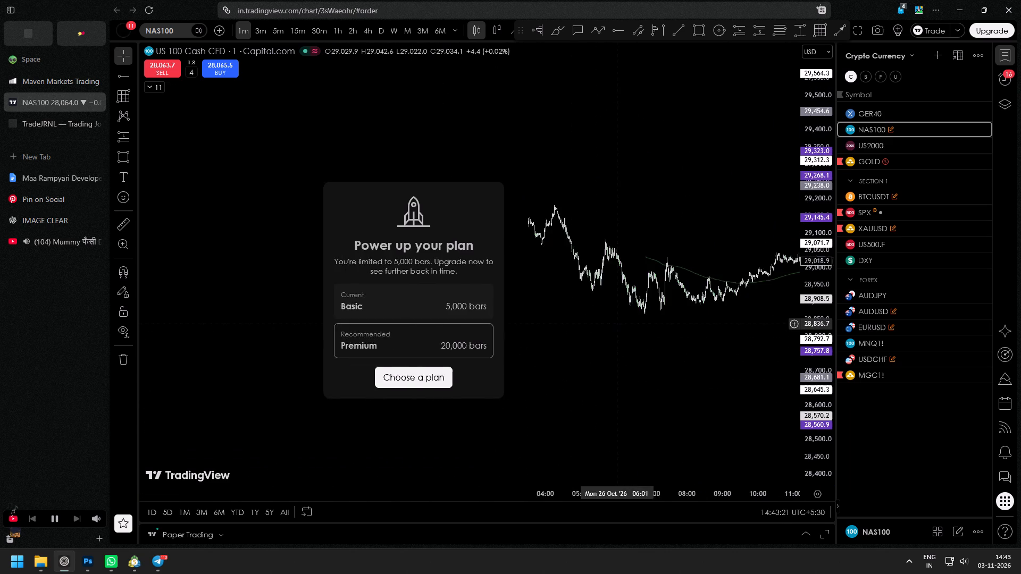
drag(618, 324, 224, 332)
drag(612, 320, 306, 343)
drag(689, 297, 633, 311)
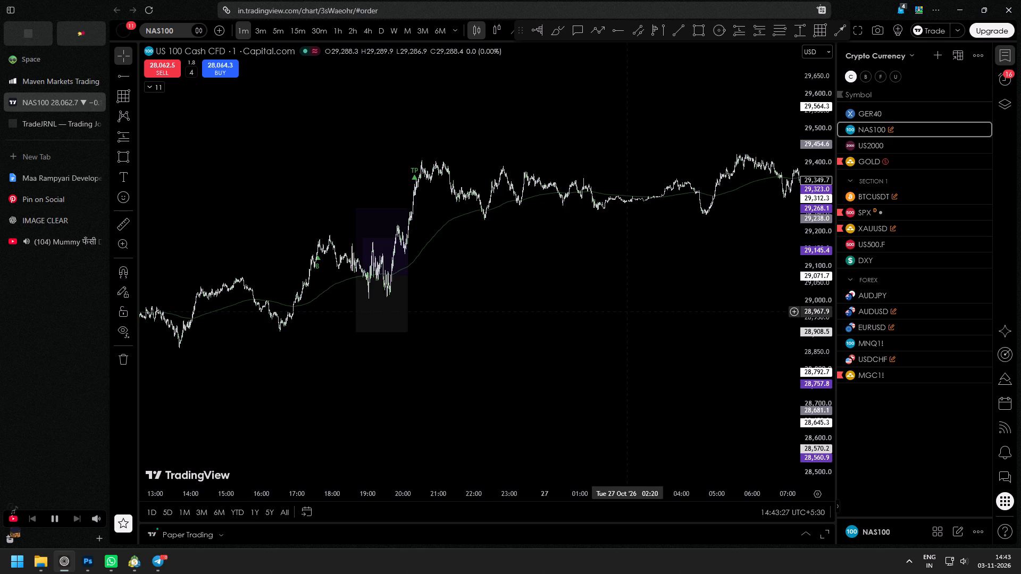
Reset the chart view and examine the latest 3 Nov candles alongside that day's marked short position.
right_click(662, 354)
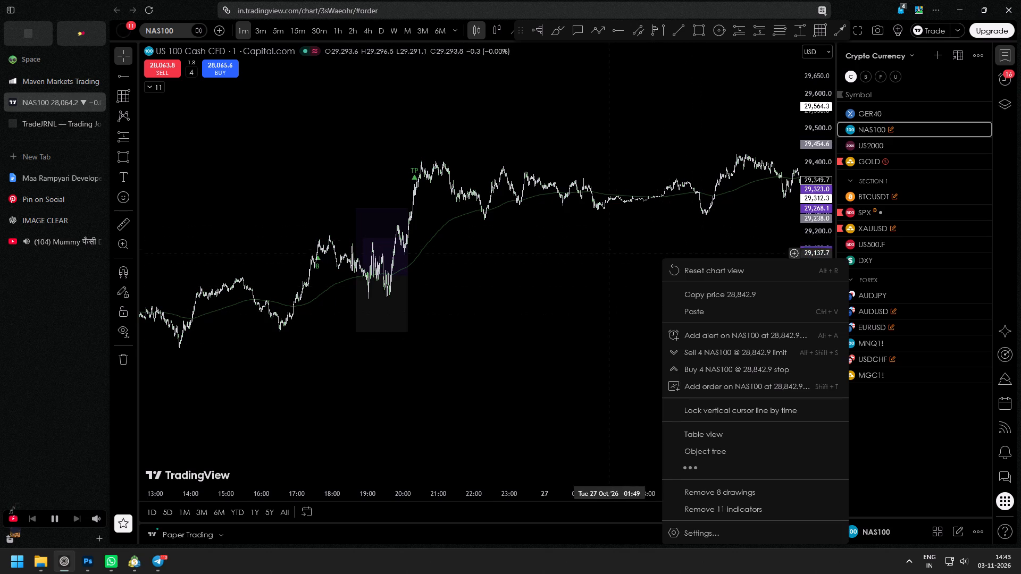
click(706, 274)
drag(806, 184, 802, 297)
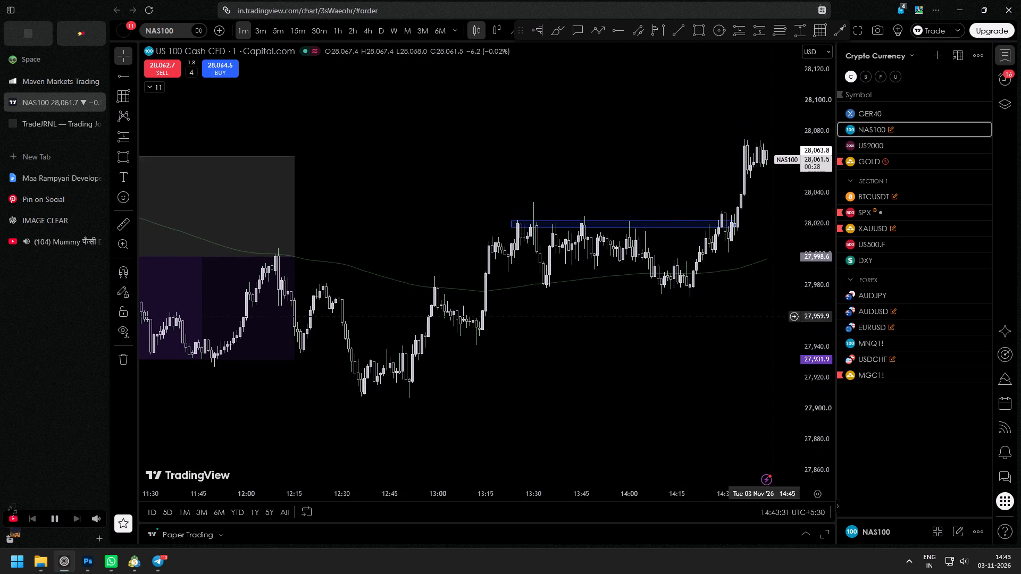
drag(668, 360, 493, 370)
scroll(481, 360, down, 3)
scroll(541, 358, down, 4)
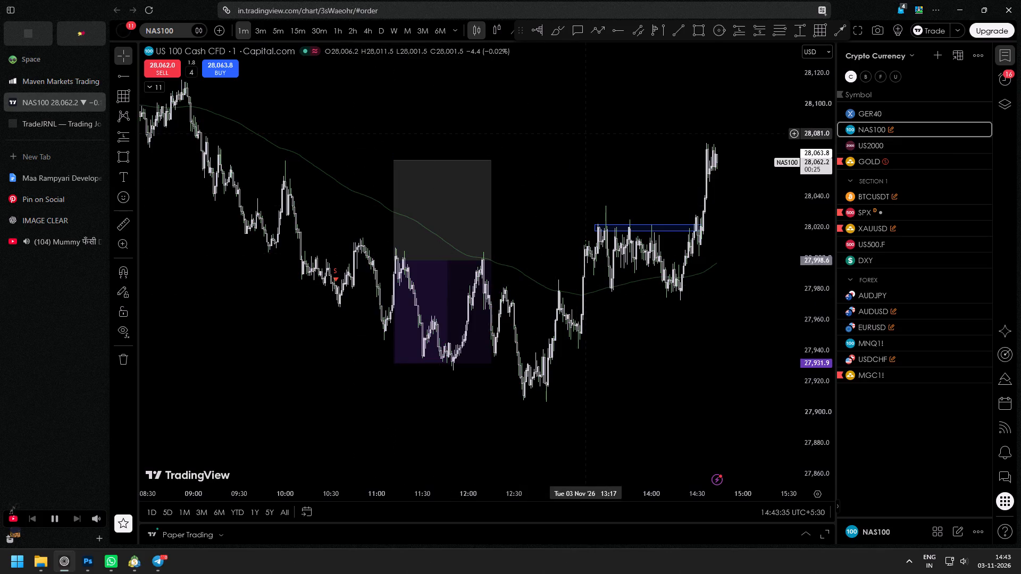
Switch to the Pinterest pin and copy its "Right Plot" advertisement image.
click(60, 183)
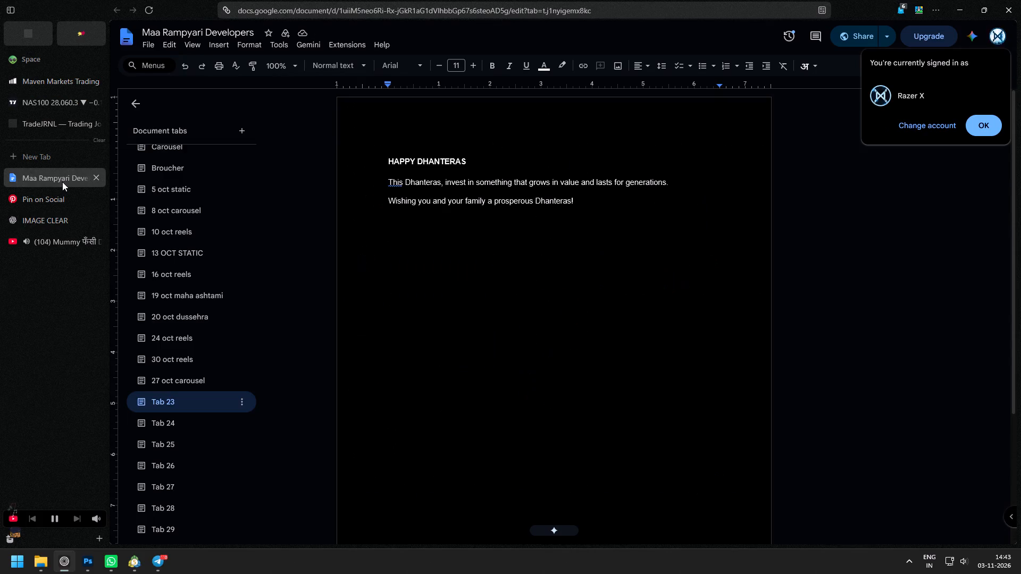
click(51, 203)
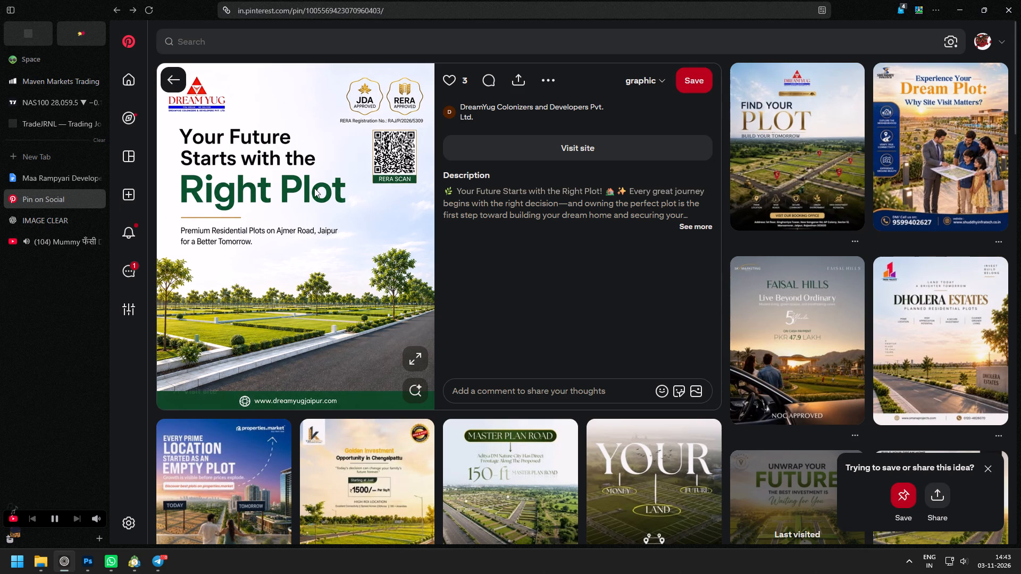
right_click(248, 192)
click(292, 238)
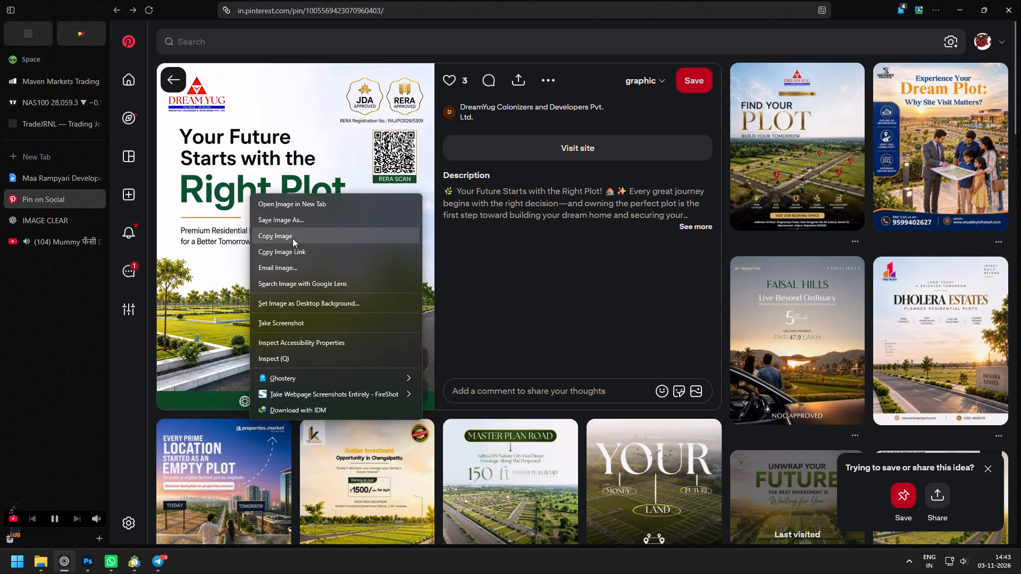
Download the generated green plot landscape image from the IMAGE CLEAR chat in ChatGPT.
click(47, 218)
scroll(410, 270, down, 4)
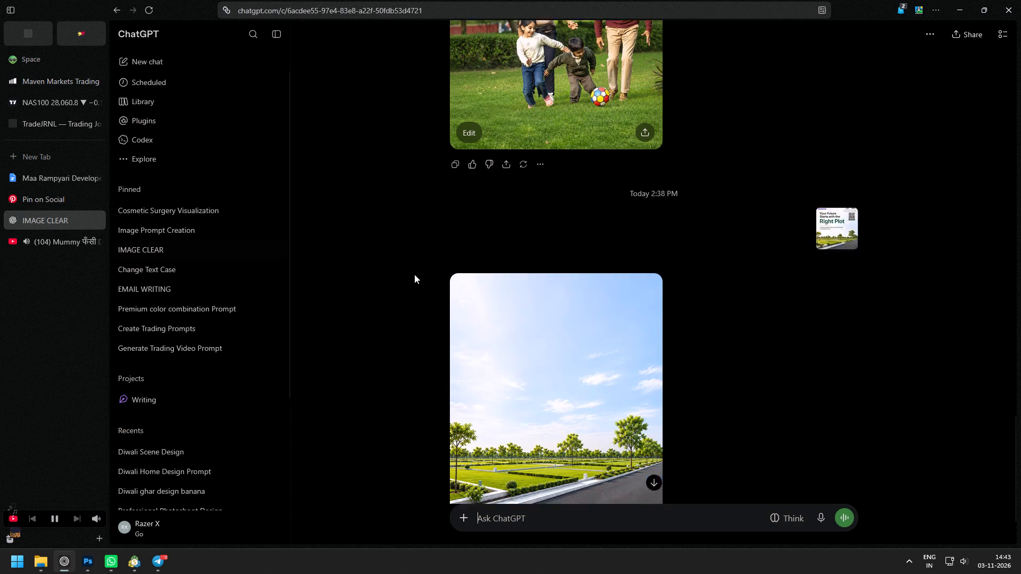
click(584, 278)
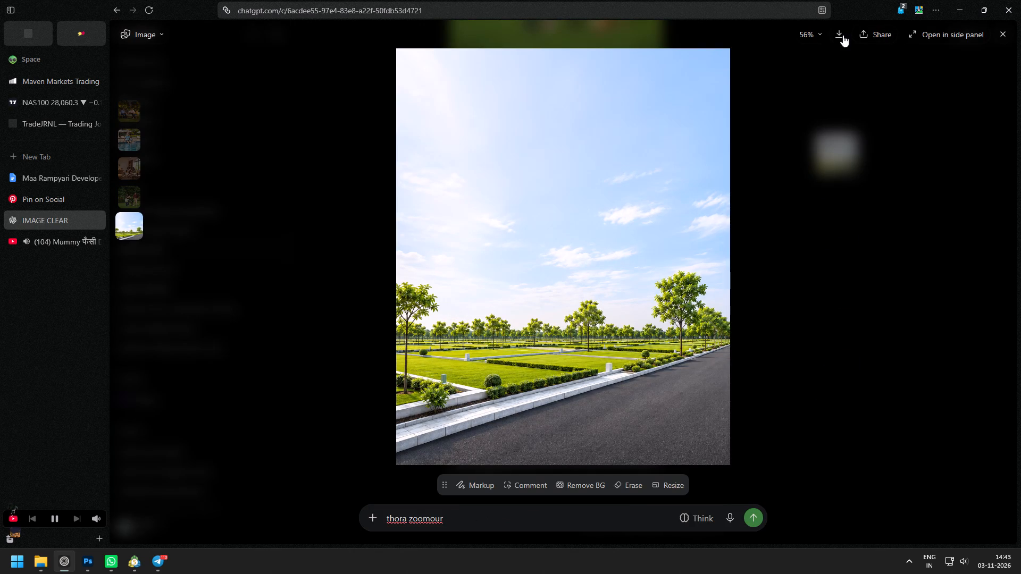
click(842, 37)
click(309, 310)
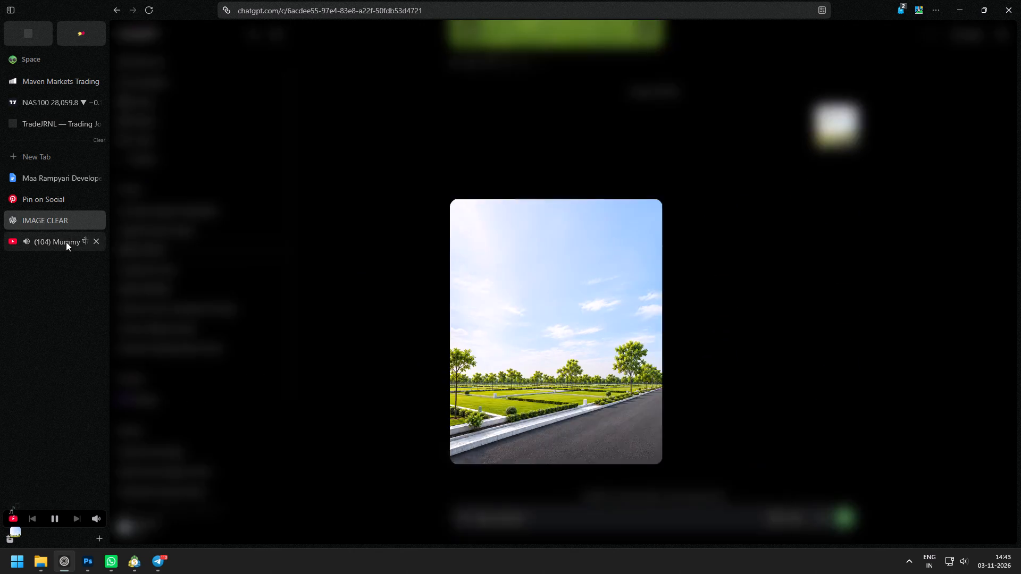
Switch to Photoshop and place the Manicured Green Park Landscape image from Downloads so it fills the post canvas.
click(66, 242)
click(94, 559)
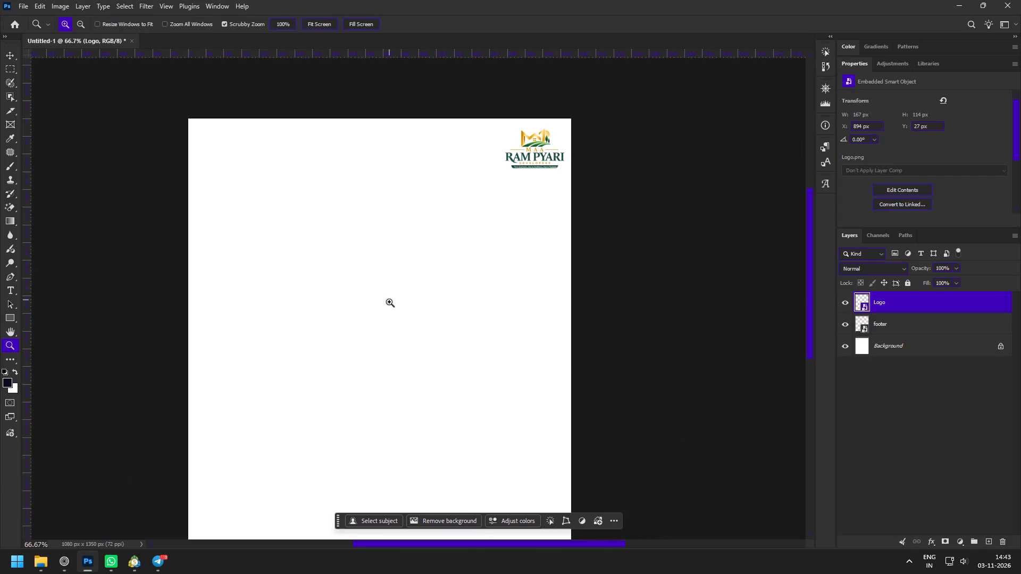
key(z)
drag(373, 358, 362, 349)
key(space)
key(space)
key(space)
key(space)
key(space)
key(space)
drag(355, 370, 367, 300)
click(39, 570)
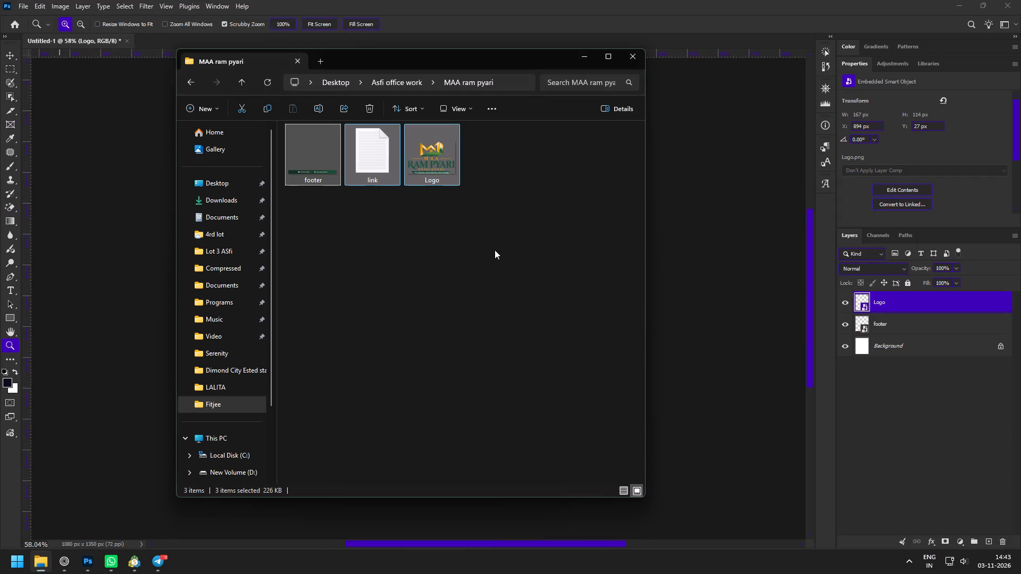
drag(385, 60, 627, 74)
click(465, 211)
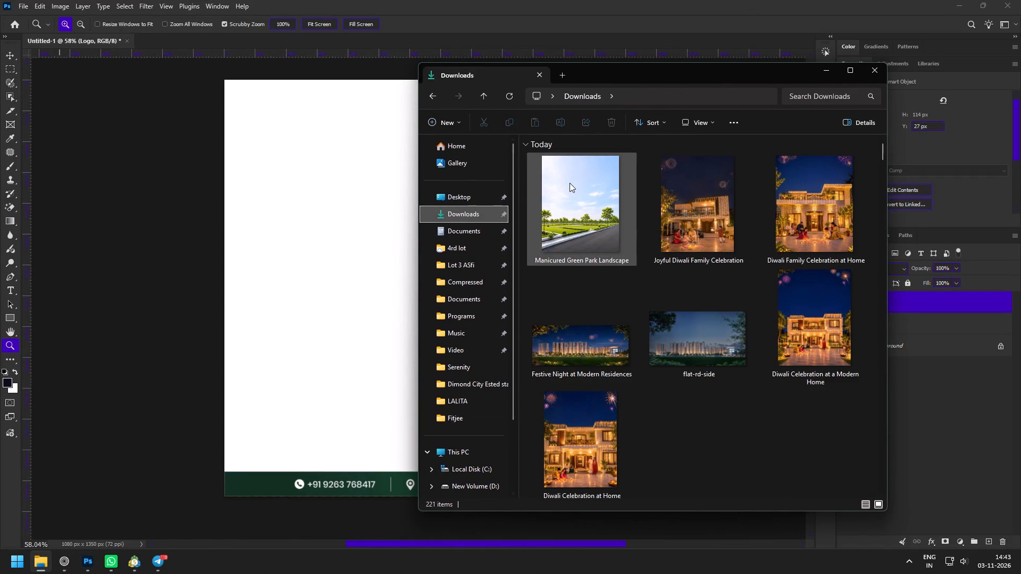
click(570, 183)
drag(596, 225, 393, 231)
click(528, 23)
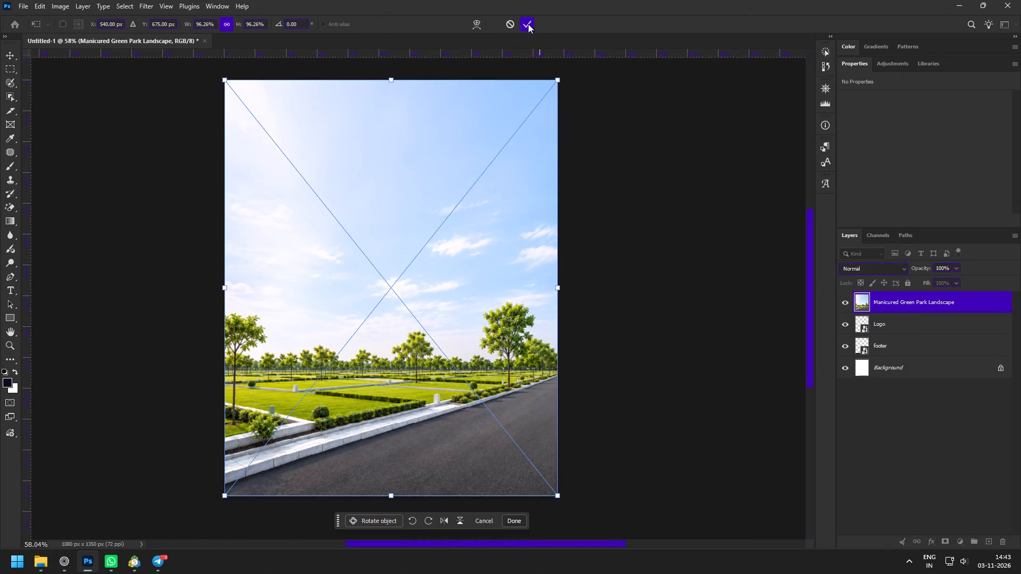
Move the landscape image layer beneath the Logo and footer layers, directly above the Background.
drag(894, 303, 905, 358)
Add a "Lorem Ipsum" placeholder text layer over the sky and shift it horizontally toward the middle of the canvas.
key(z)
drag(262, 143, 270, 156)
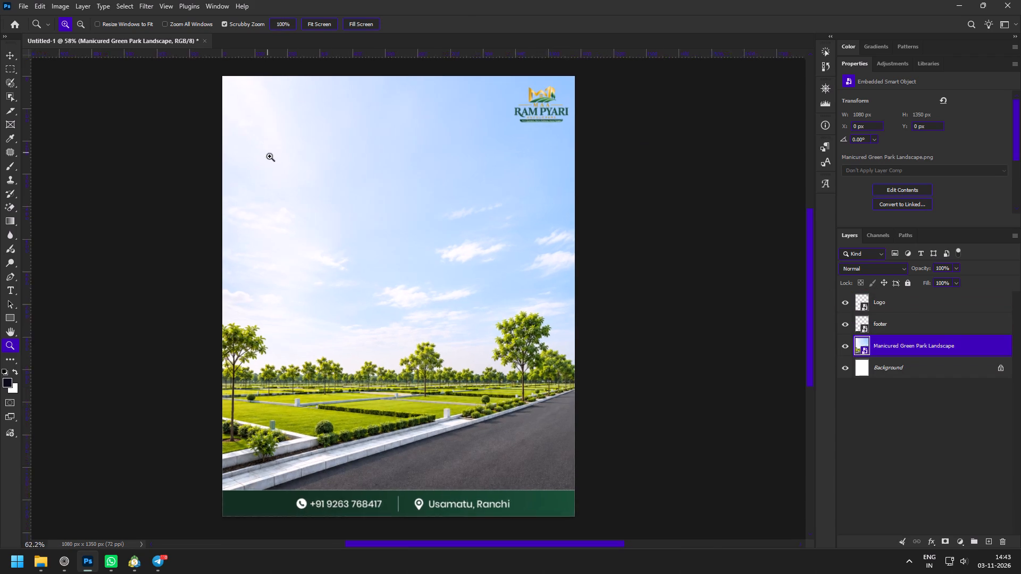
drag(270, 156, 278, 162)
key(t)
click(302, 185)
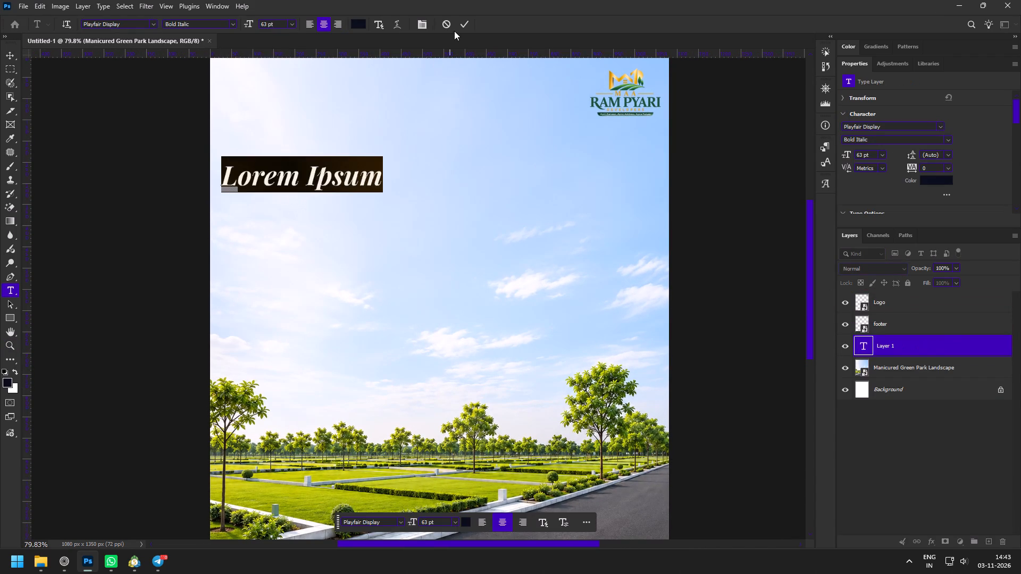
click(471, 24)
key(v)
shift+drag(344, 172, 348, 172)
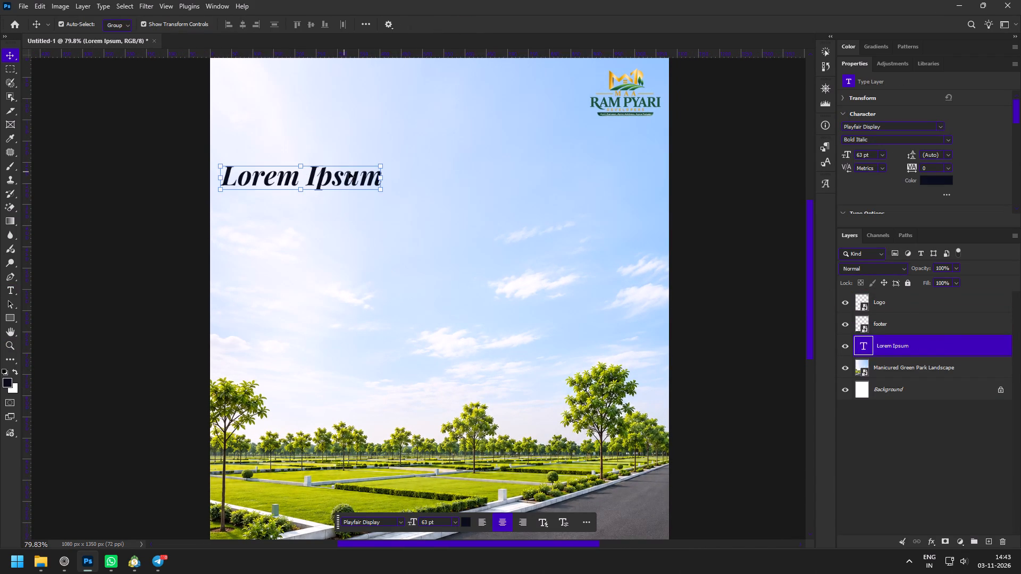
shift+drag(348, 172, 461, 166)
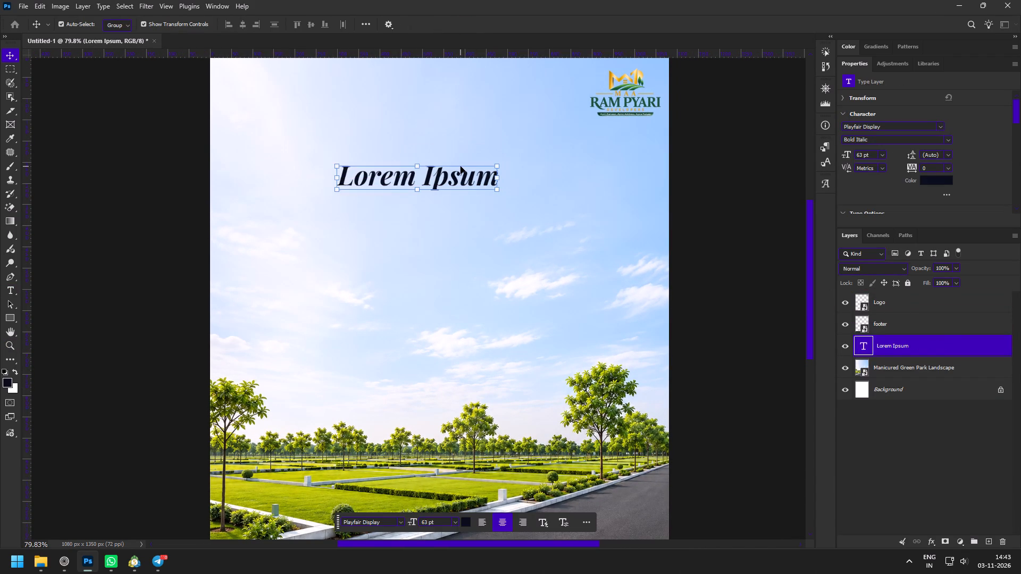
Copy the heading "HAPPY DHANTERAS" from Tab 23 of the Maa Rampyari Developers document.
click(68, 562)
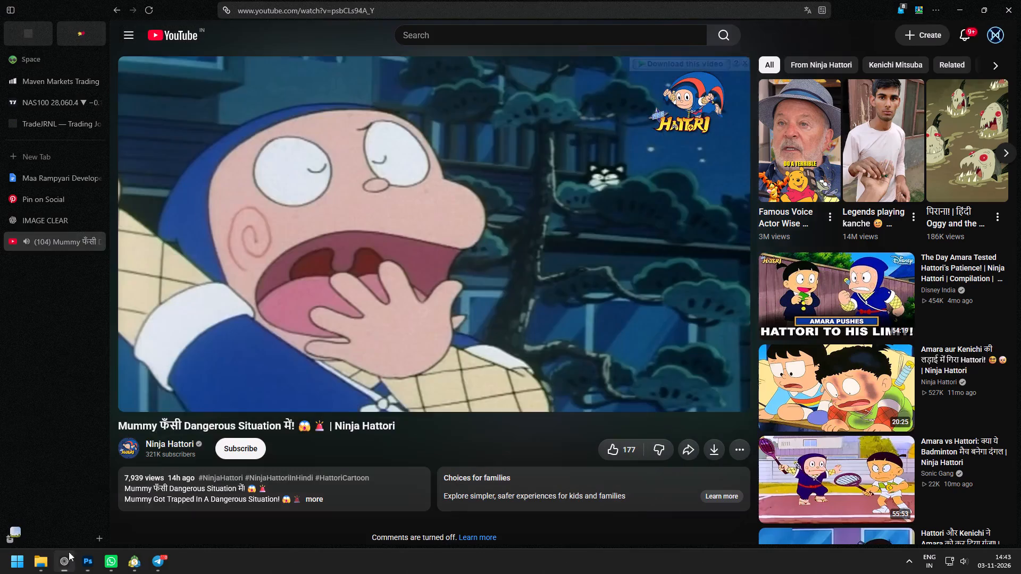
click(63, 177)
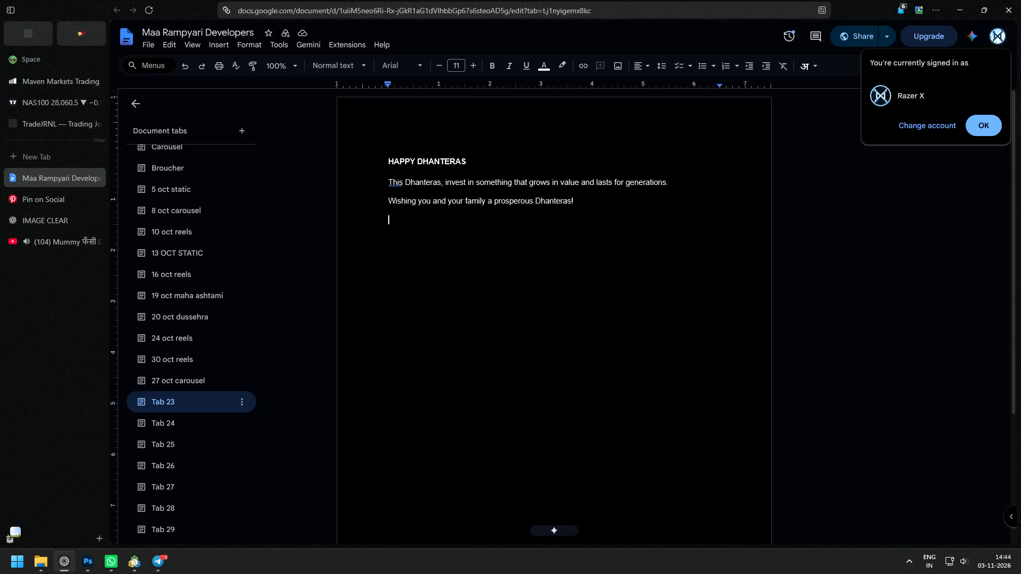
drag(365, 157, 495, 156)
key(ctrl+c)
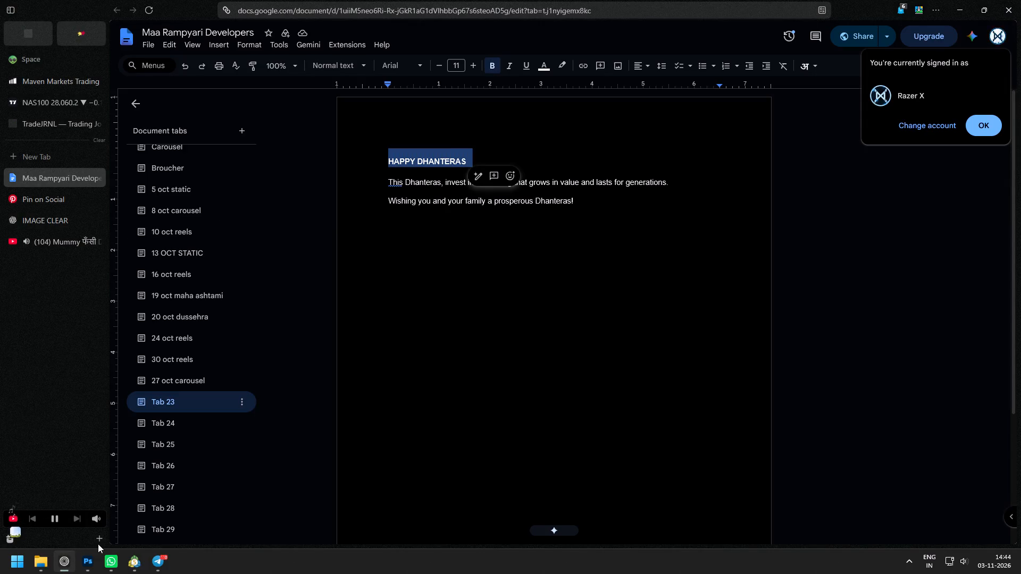
Switch to Photoshop and replace the "Lorem Ipsum" placeholder with the copied "HAPPY DHANTERAS", removing the trailing line break.
click(93, 560)
double_click(446, 185)
key(ctrl+v)
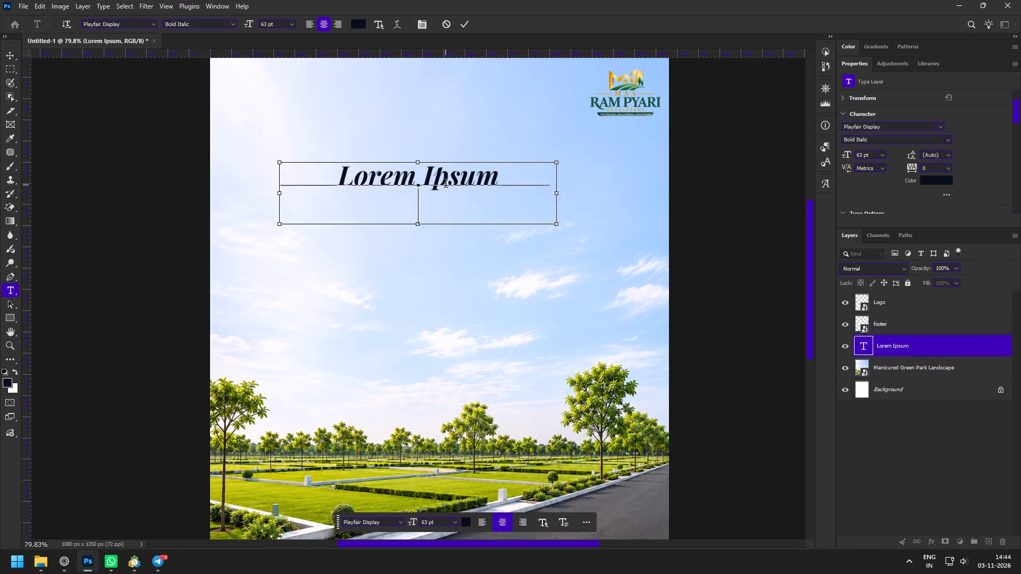
key(BackSpace)
Copy the heading text and submit it in ChatGPT's pinned "Change Text Case" chat in the browser.
key(ctrl+a)
key(ctrl+c)
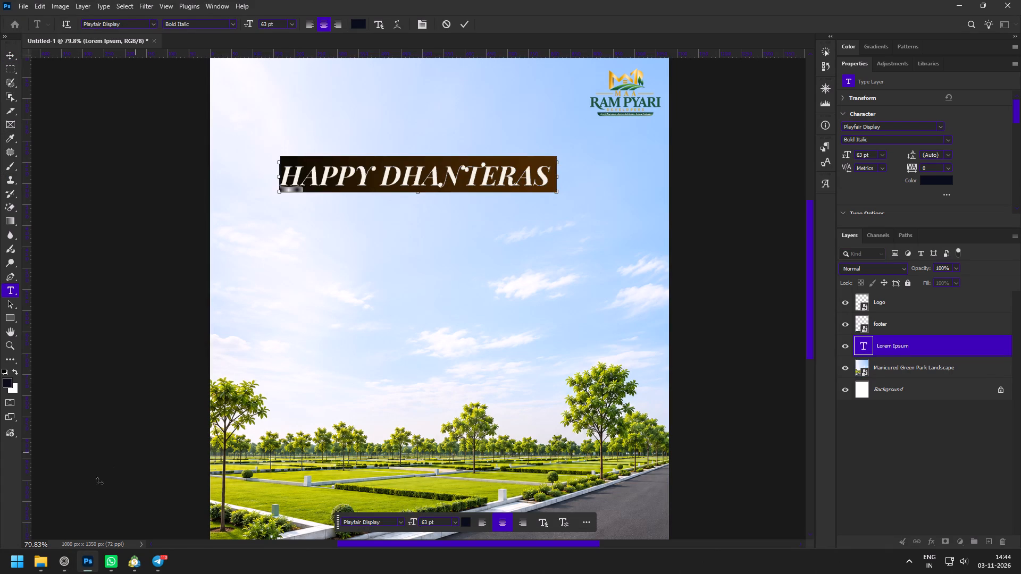
click(65, 572)
click(67, 227)
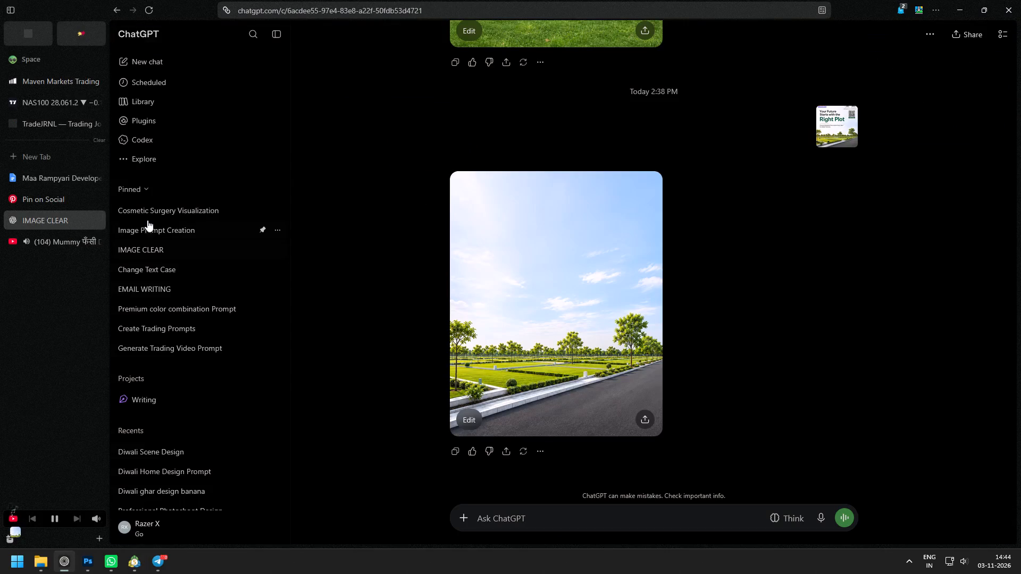
click(155, 271)
key(ctrl+v)
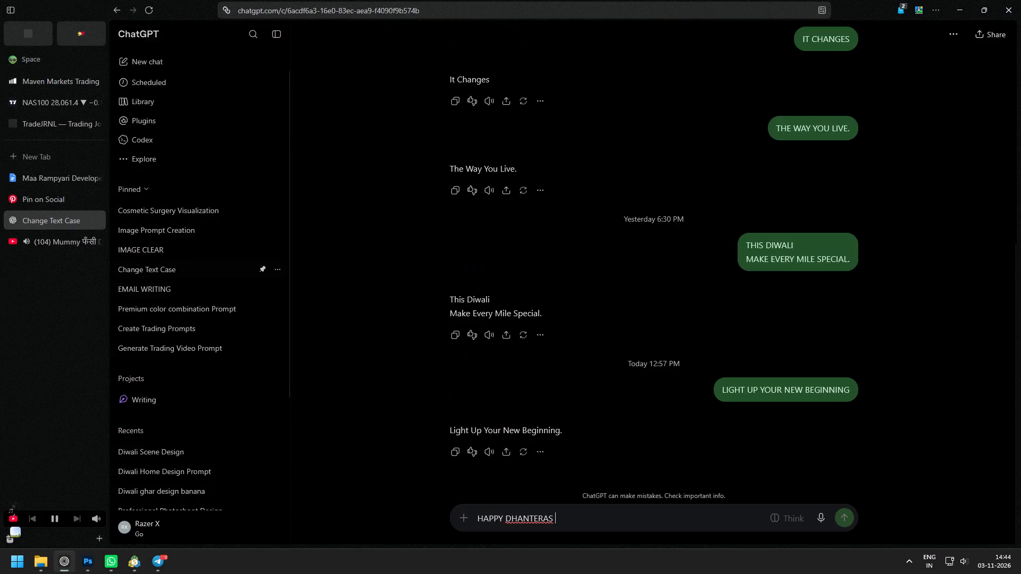
key(Return)
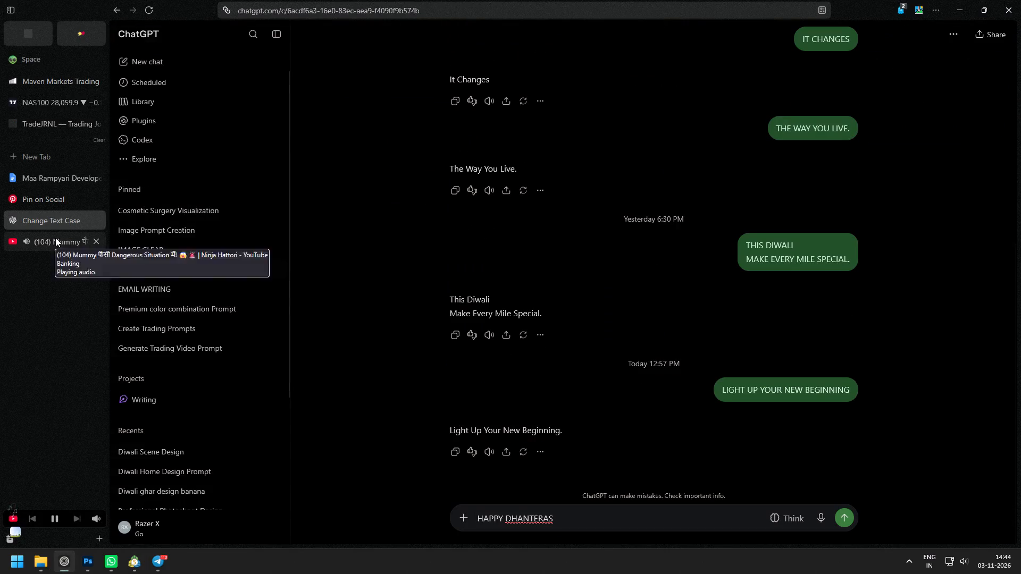
key(Return)
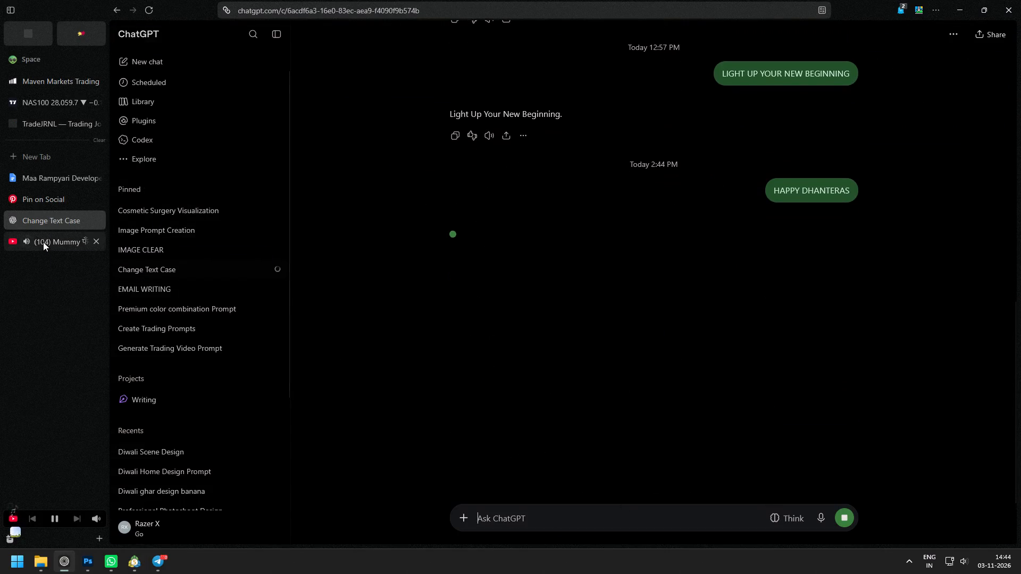
Copy the title-case reply "Happy Dhanteras" from ChatGPT and replace the all-caps heading with it in Photoshop.
click(48, 246)
click(51, 194)
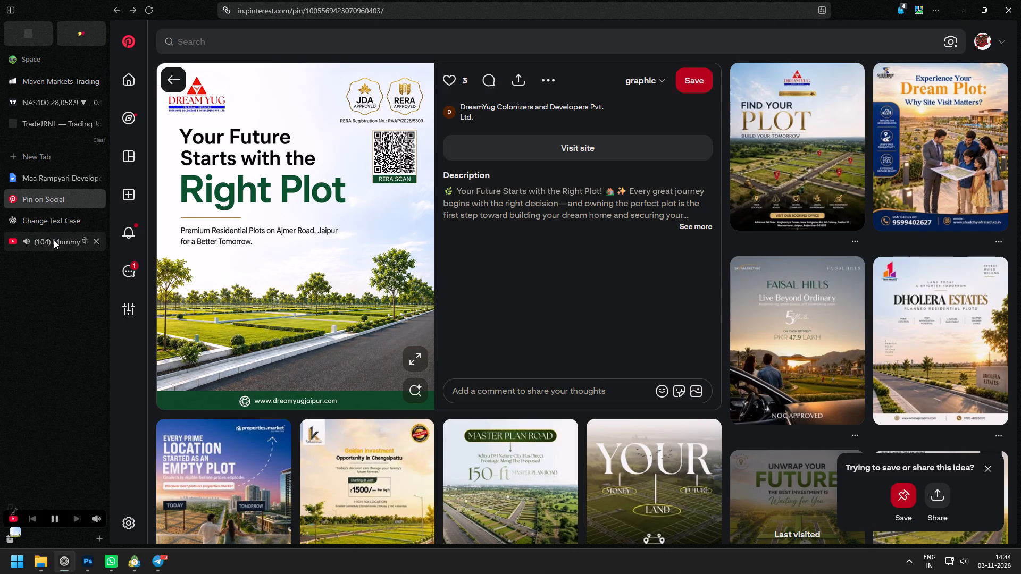
click(54, 240)
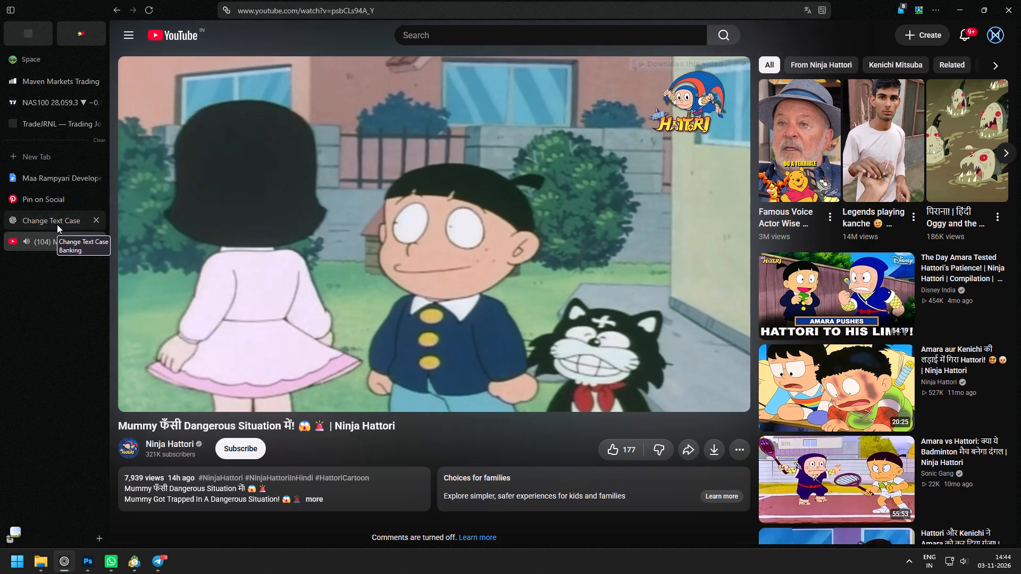
click(57, 224)
triple_click(474, 233)
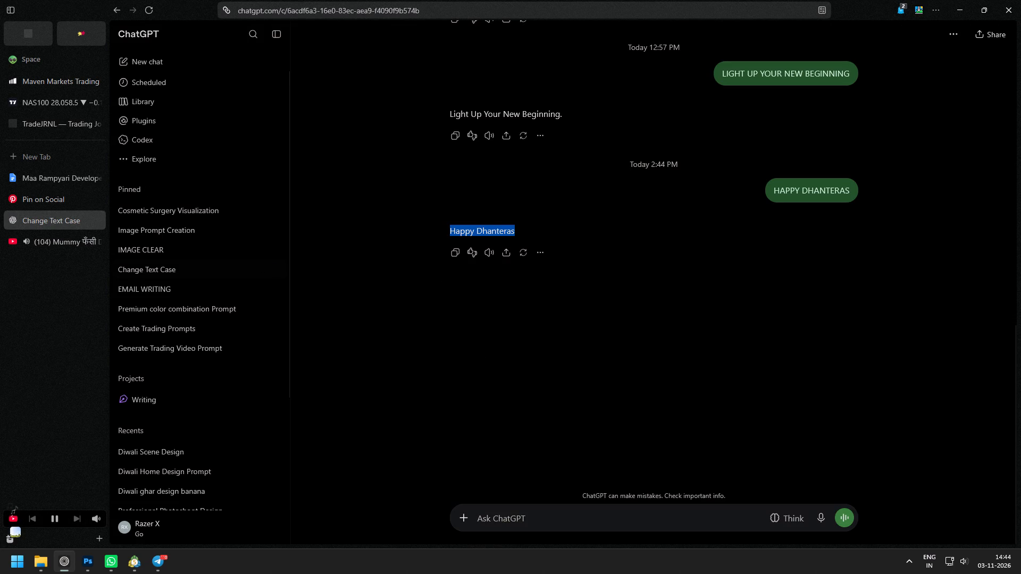
key(ctrl+c)
click(86, 561)
key(ctrl+v)
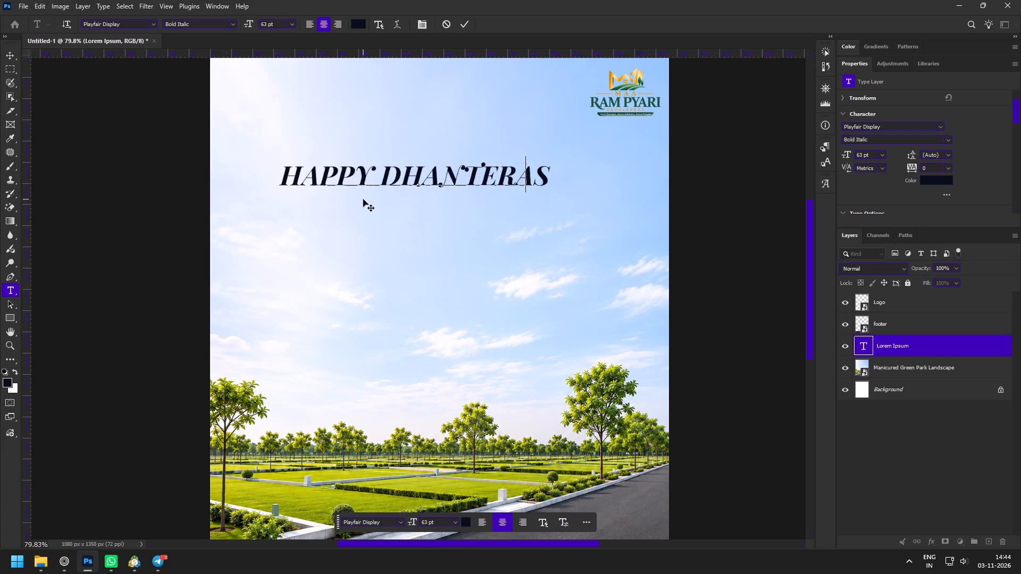
key(ctrl+Return)
Shift the "Happy Dhanteras" heading horizontally toward the middle of the canvas.
key(z)
drag(450, 117, 461, 137)
key(v)
drag(461, 199, 477, 198)
Recolor the heading text with the dark green 185139 sampled from the Ram Pyari logo.
click(940, 179)
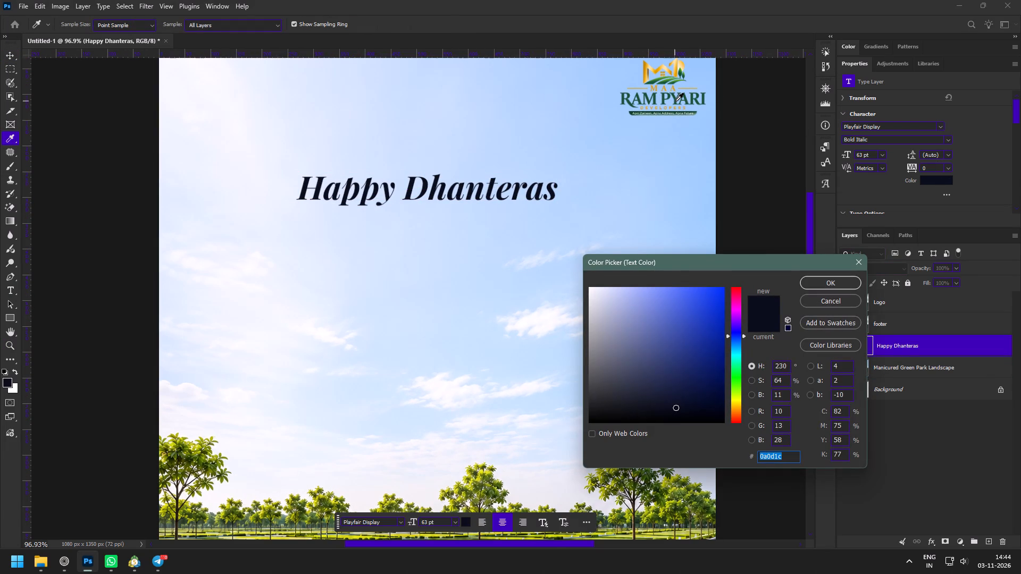
click(675, 101)
click(824, 270)
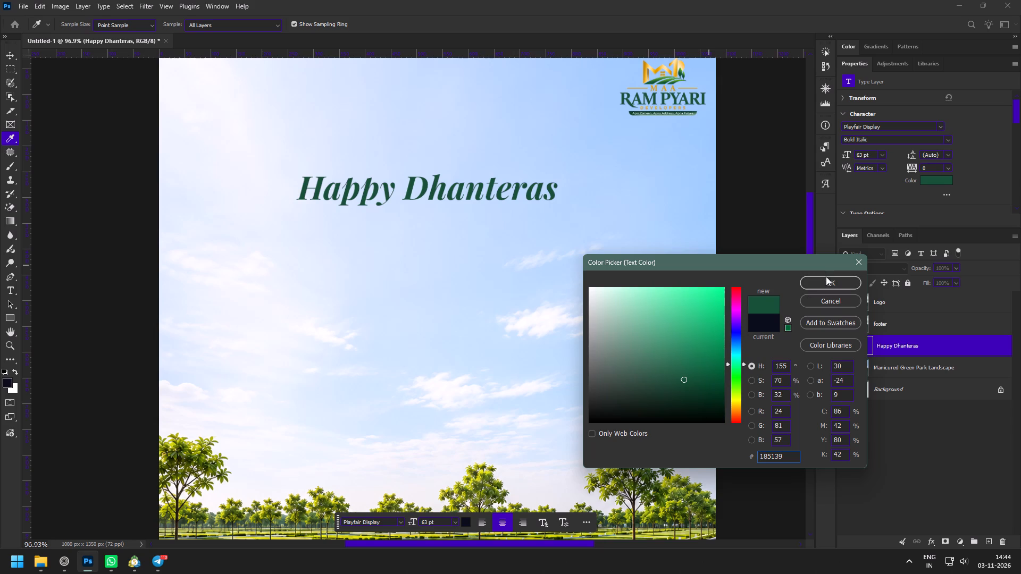
click(827, 281)
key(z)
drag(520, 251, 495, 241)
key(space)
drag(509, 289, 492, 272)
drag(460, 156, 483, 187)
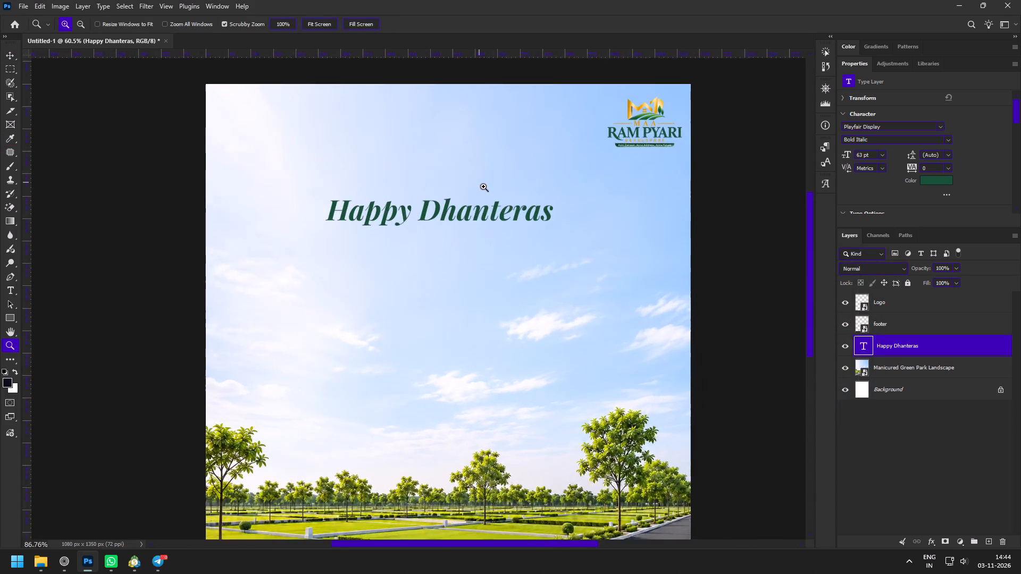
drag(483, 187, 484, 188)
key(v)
Copy the sentence "This Dhanteras, invest in something that grows in value and lasts for generations." from the Maa Rampyari Developers document.
click(66, 565)
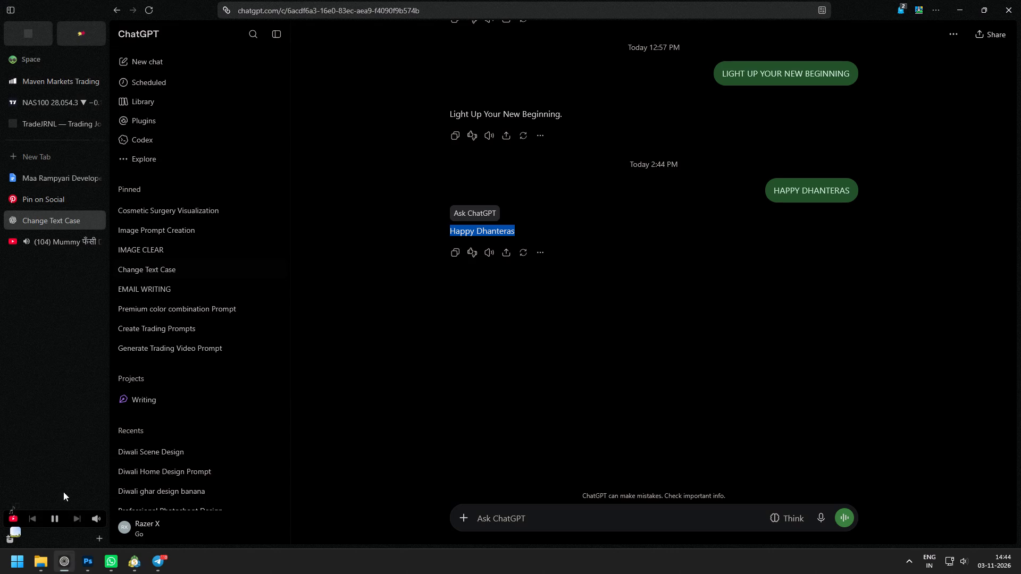
click(60, 242)
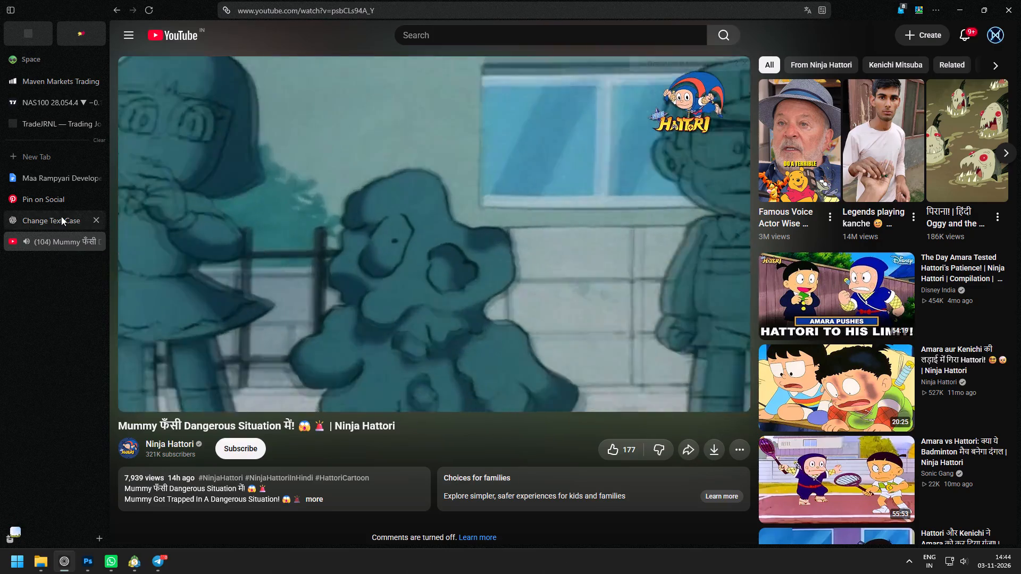
click(52, 219)
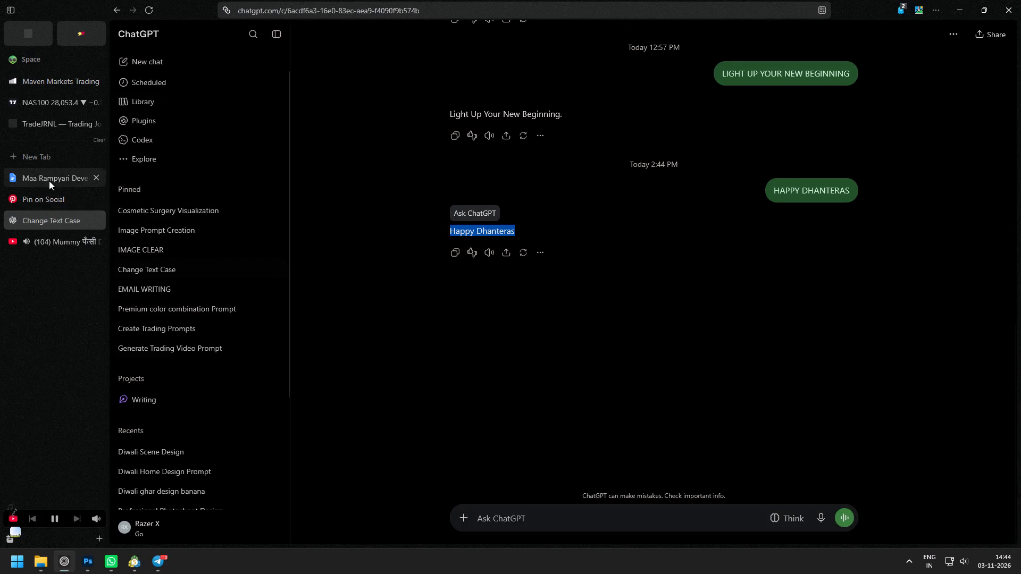
click(49, 178)
click(369, 188)
drag(367, 188, 704, 179)
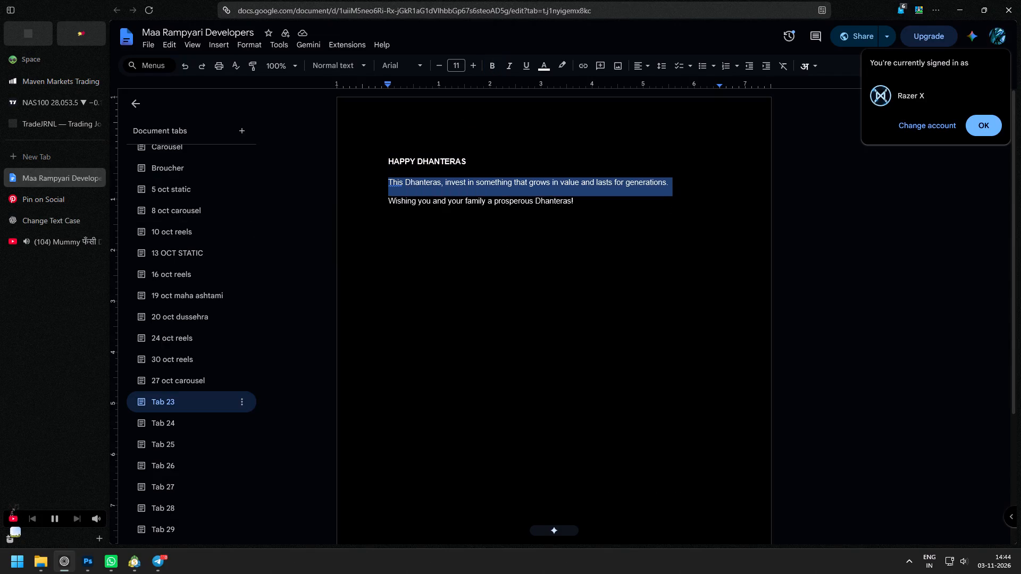
key(ctrl+c)
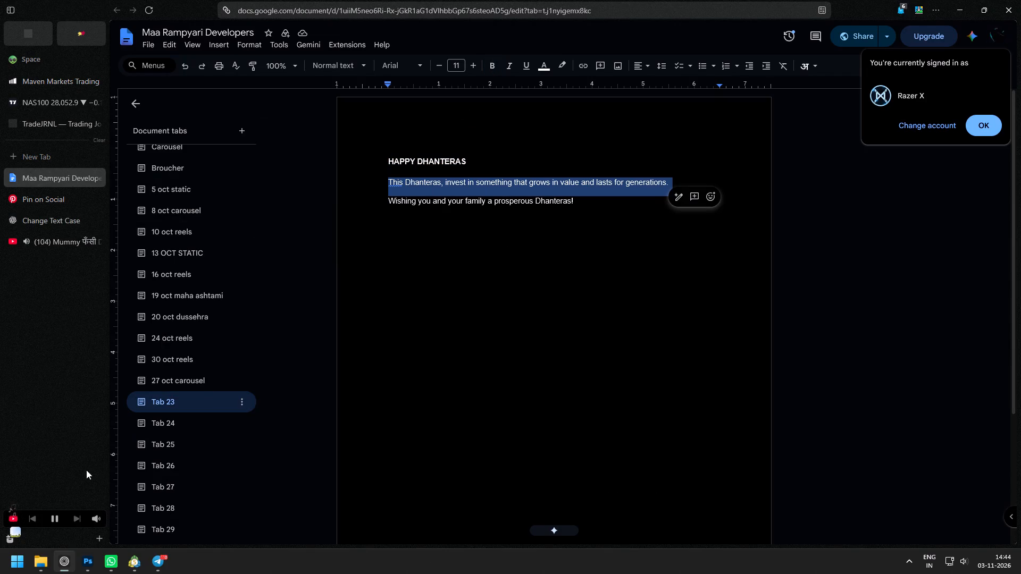
Switch to Photoshop and duplicate the "Happy Dhanteras" heading straight down into the open sky below it.
click(88, 565)
key(z)
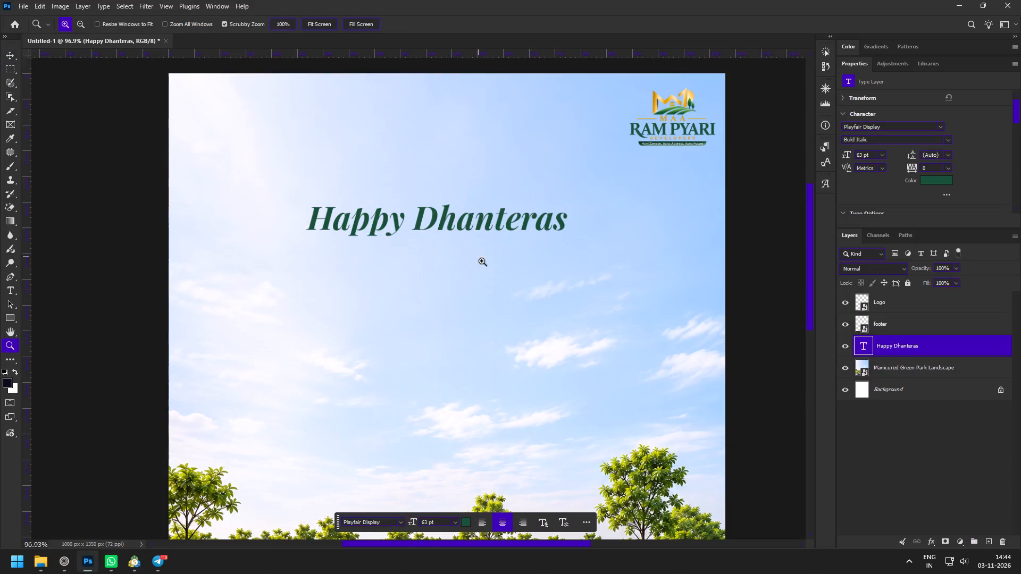
drag(449, 190, 454, 200)
key(v)
alt+drag(470, 223, 468, 324)
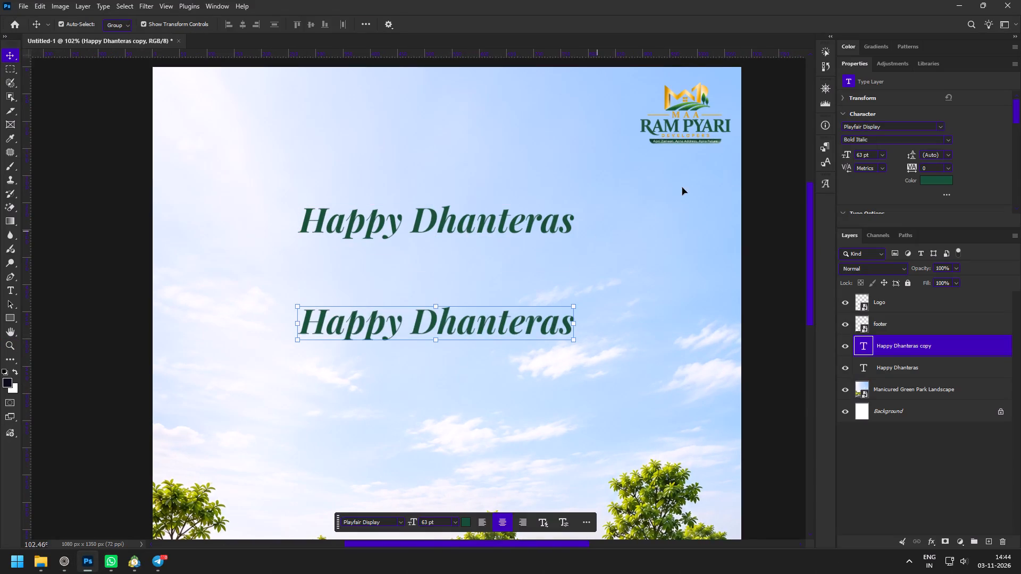
Set the duplicated heading's font to Helvetica Neue in the Regular style.
click(893, 128)
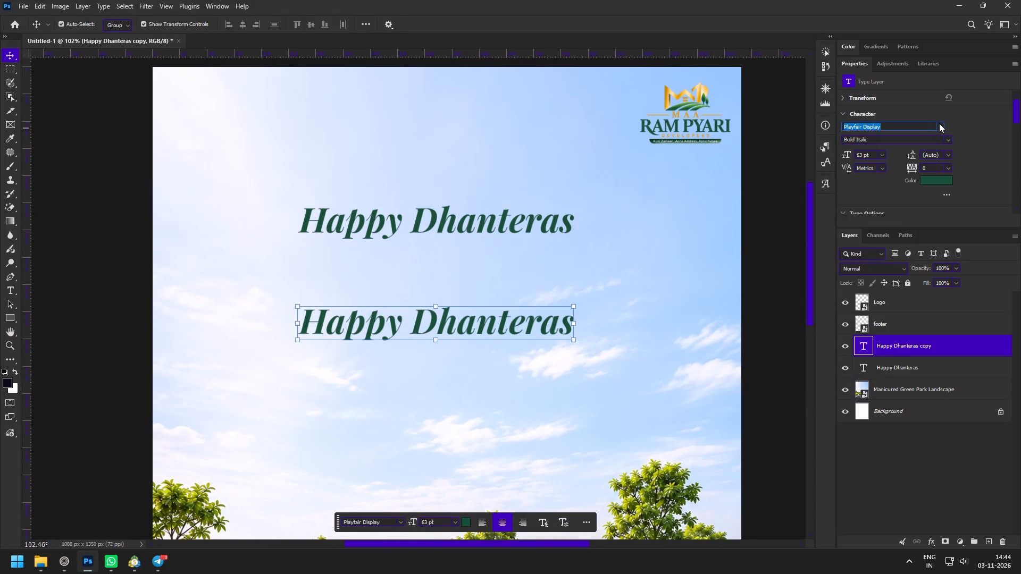
click(939, 124)
scroll(847, 185, up, 4)
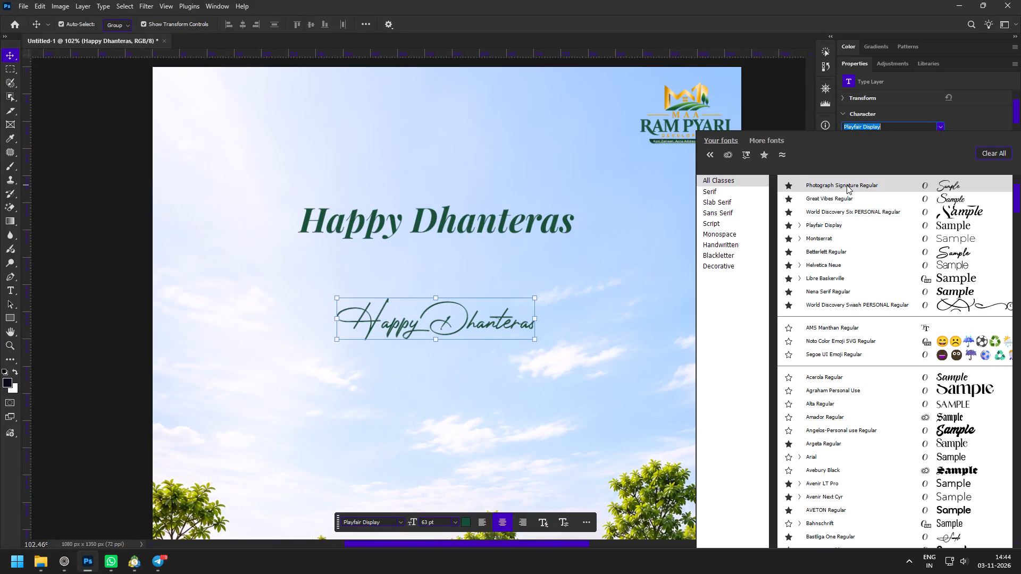
click(833, 266)
click(948, 139)
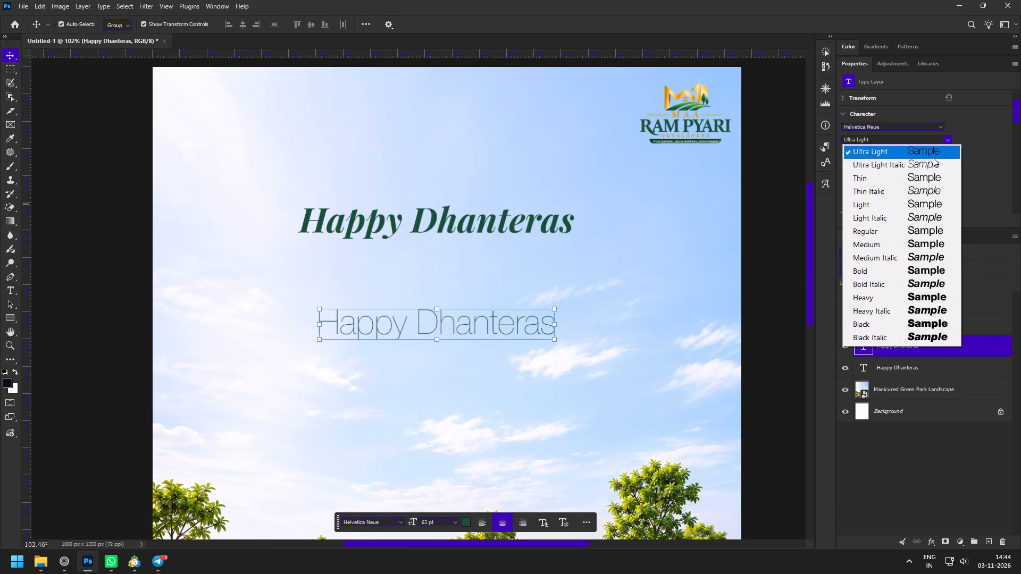
click(877, 245)
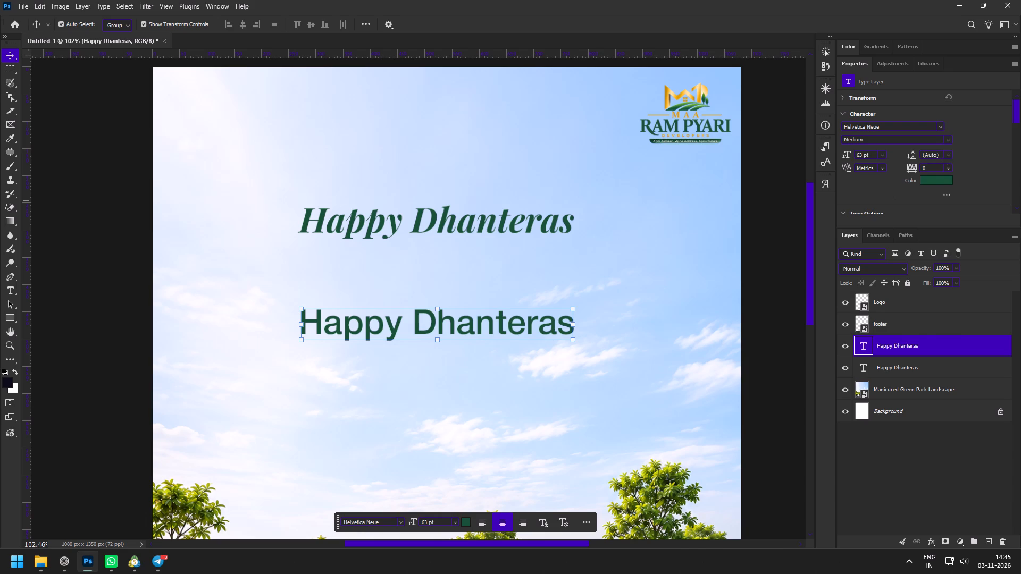
click(945, 139)
click(873, 230)
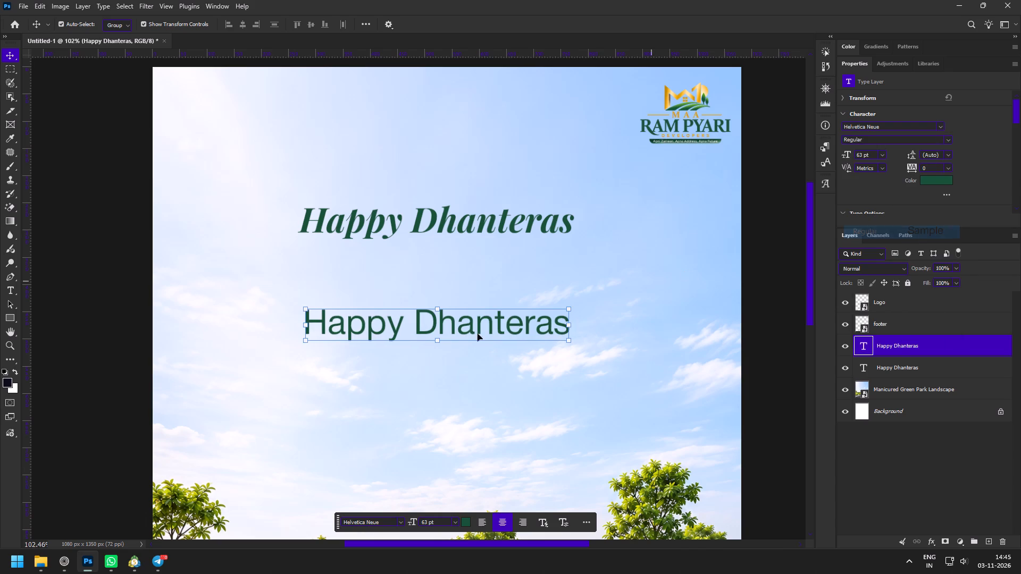
Replace the duplicate's text with the copied invest sentence, remove its trailing line break and set its size to 34 pt.
double_click(472, 327)
key(ctrl+v)
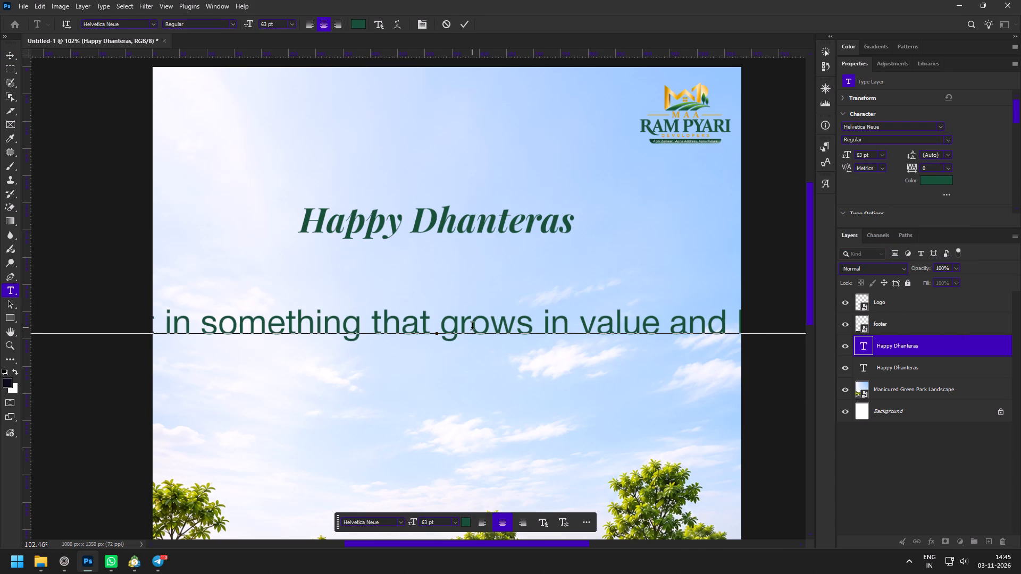
key(BackSpace)
key(ctrl+a)
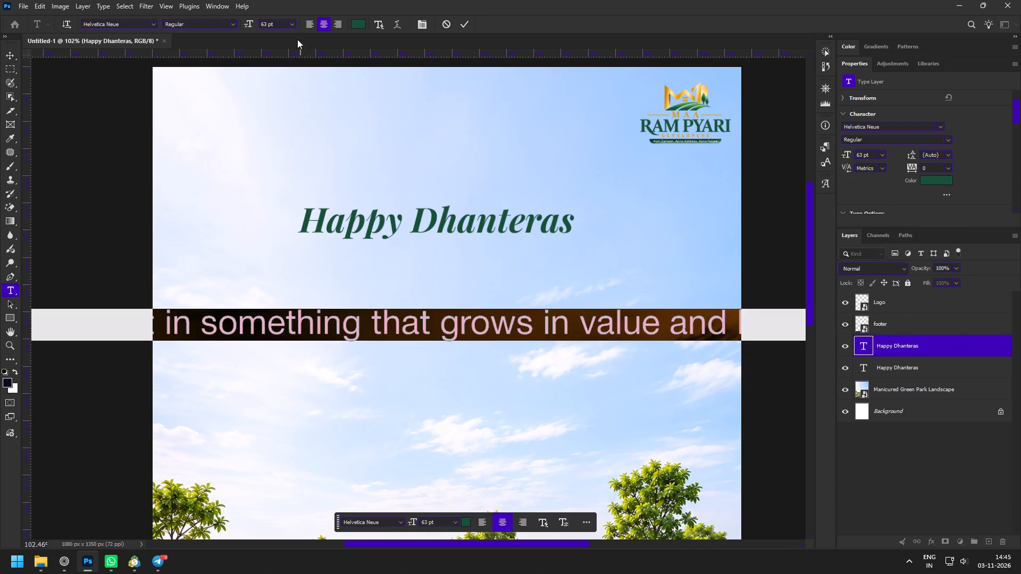
drag(251, 23, 236, 23)
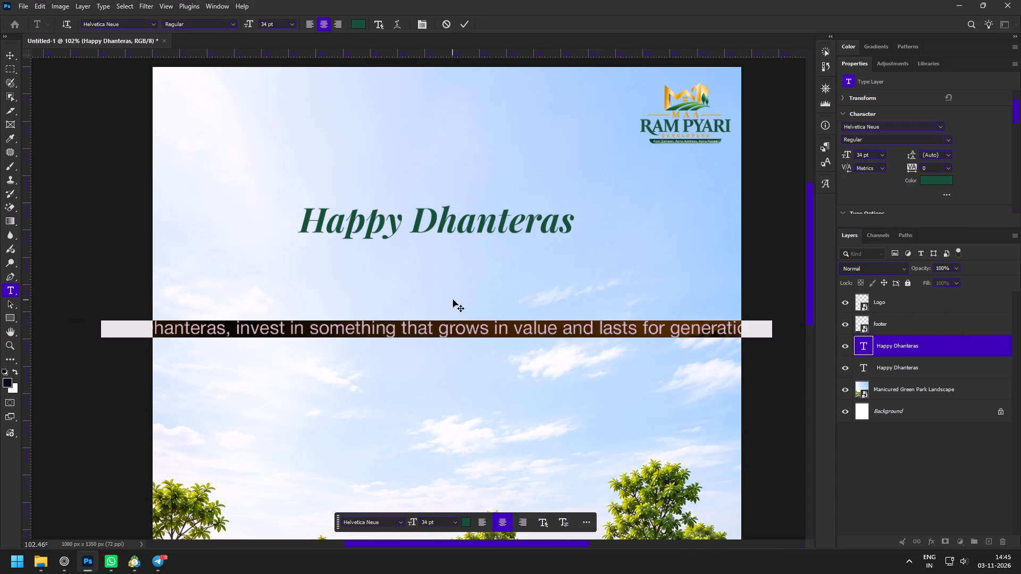
Break the sentence into two lines so the second line starts at "value and lasts for generations.".
click(513, 331)
key(Return)
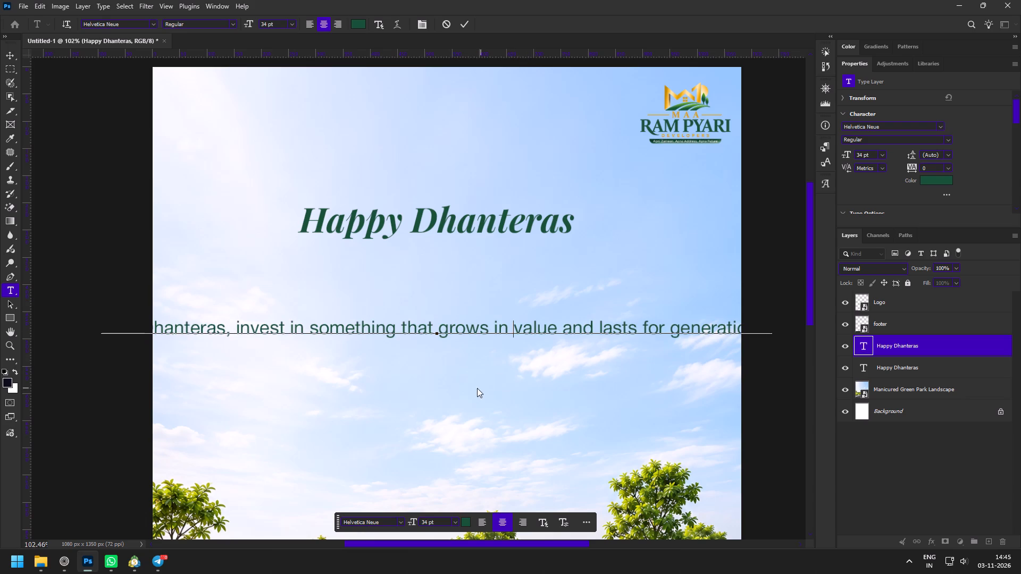
key(BackSpace)
key(BackSpace)
key(Return)
click(463, 23)
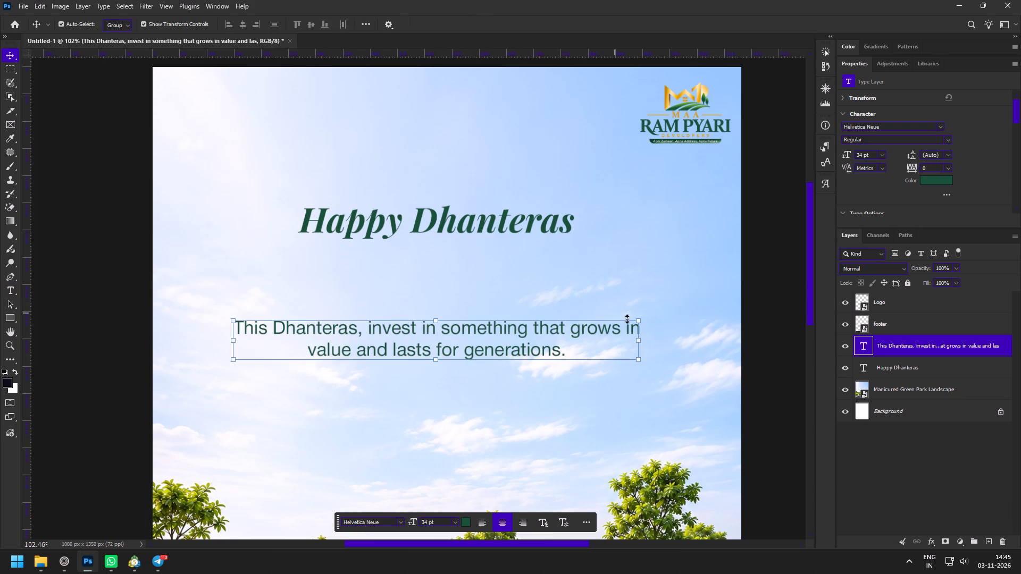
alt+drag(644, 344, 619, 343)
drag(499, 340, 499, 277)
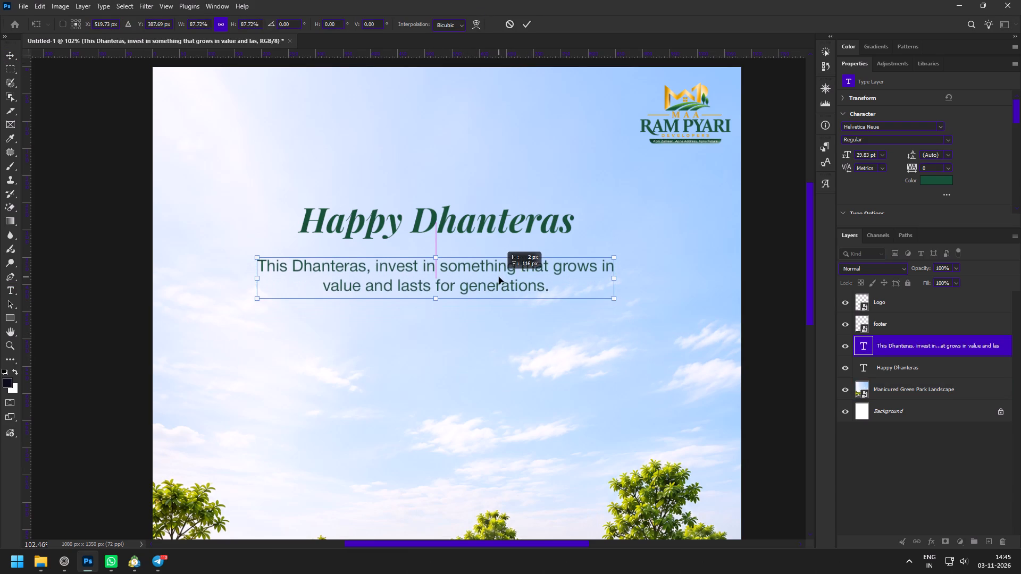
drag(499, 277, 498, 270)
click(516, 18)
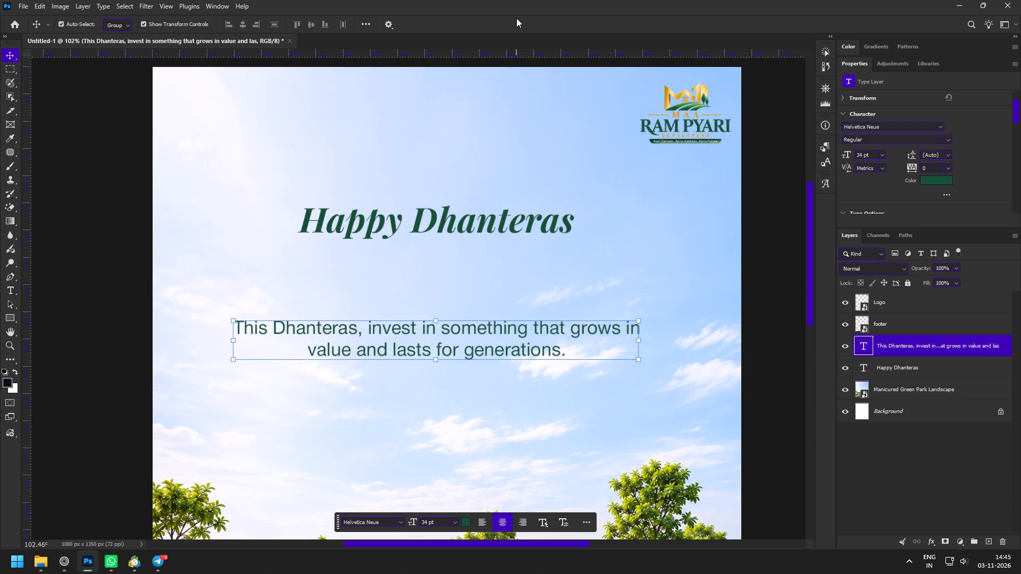
Scale the two-line sentence down to about 31.5 pt and place it centered just beneath the "Happy Dhanteras" heading.
click(641, 339)
drag(643, 342, 613, 341)
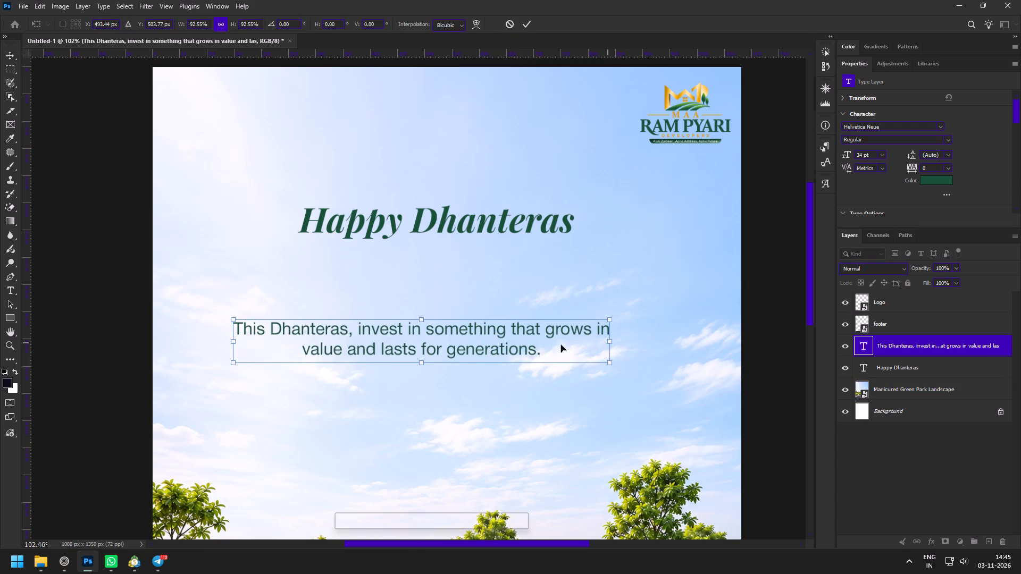
drag(518, 343, 533, 277)
click(528, 25)
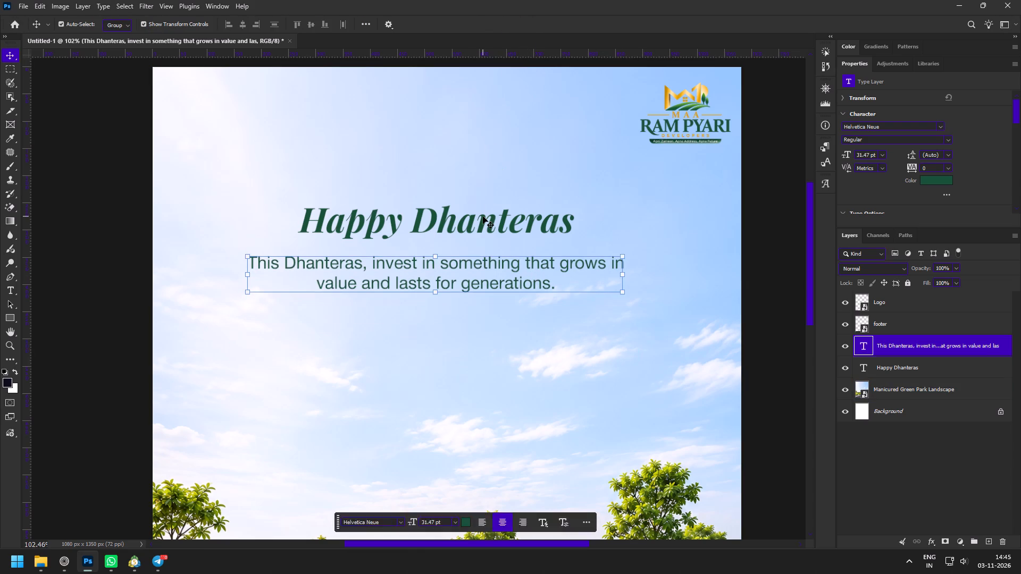
Cut the word "Happy" out of the heading, leaving only "Dhanteras".
click(483, 216)
double_click(413, 219)
drag(413, 231, 279, 240)
key(ctrl+x)
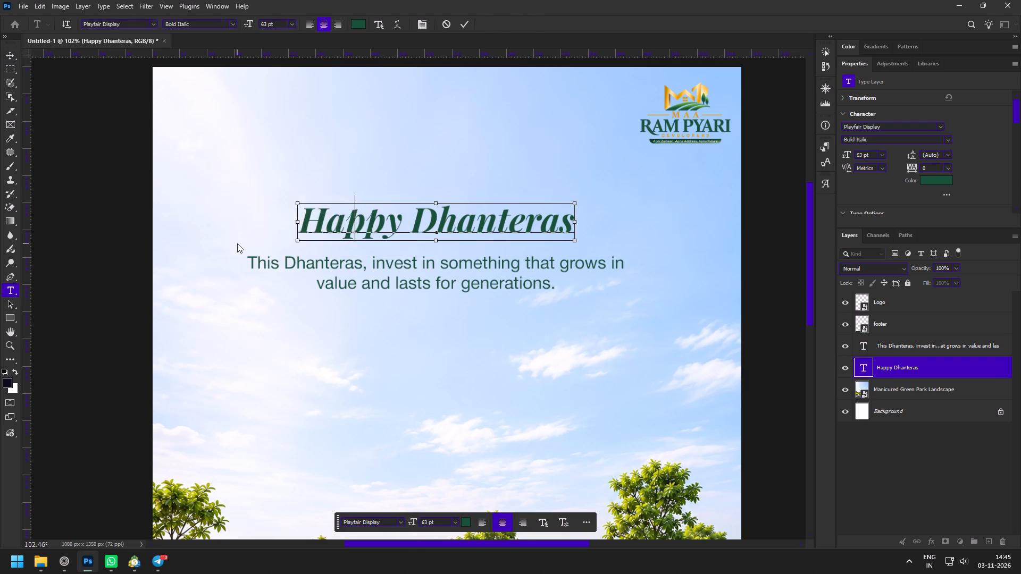
key(ctrl+Return)
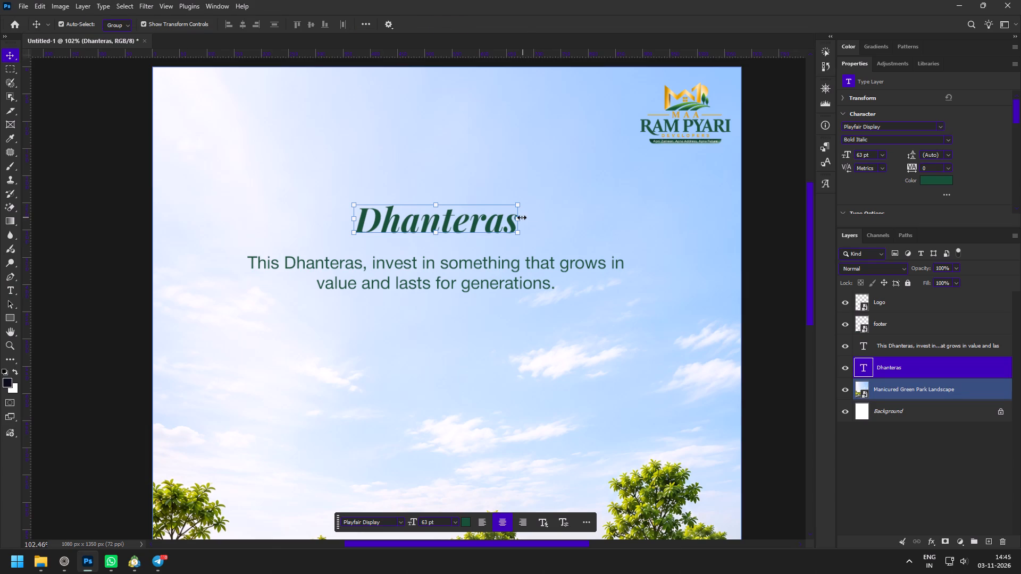
Scale the "Dhanteras" heading up to about 108 pt around its center.
drag(522, 217, 581, 216)
click(528, 29)
Duplicate the "Dhanteras" heading above the original and replace the copy's text with the cut word "Happy".
key(z)
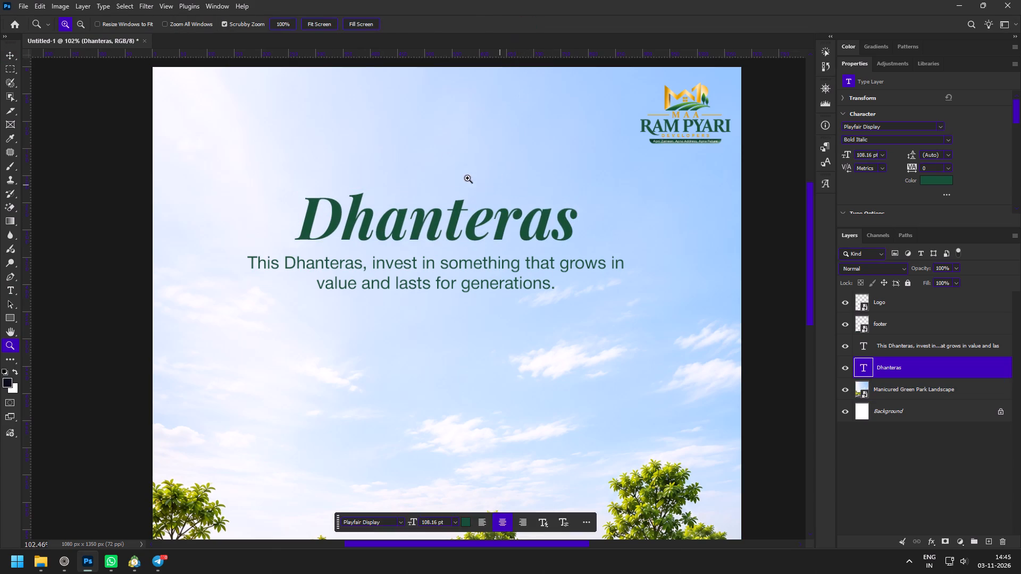
drag(424, 117, 436, 134)
key(v)
alt+drag(416, 259, 414, 161)
double_click(414, 161)
key(ctrl+v)
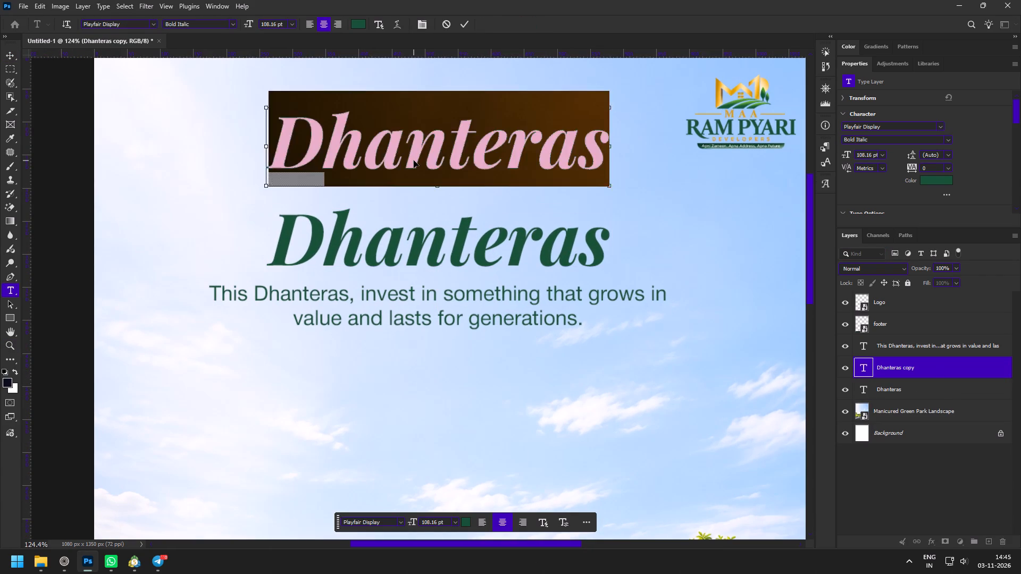
key(ctrl+Return)
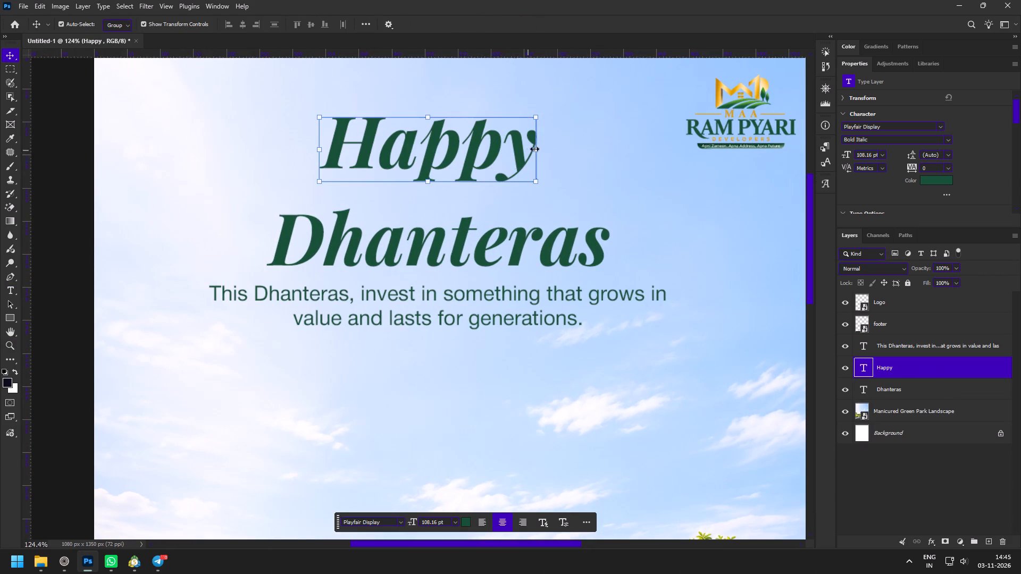
Scale "Happy" down to about 50.5 pt and nestle it just above the "han" letters of "Dhanteras".
drag(539, 153, 461, 145)
drag(481, 140, 423, 142)
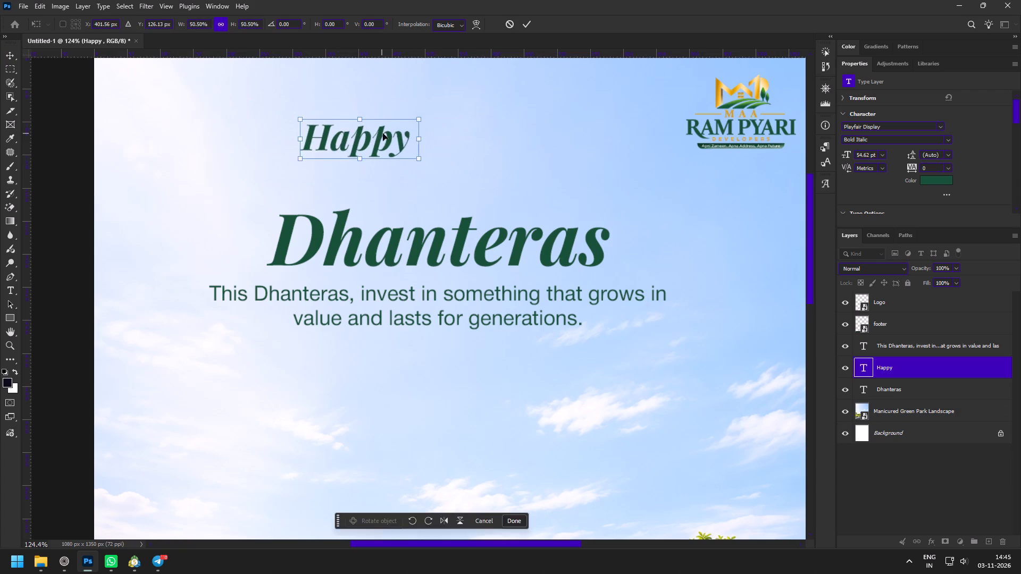
drag(391, 137, 445, 199)
drag(471, 200, 469, 200)
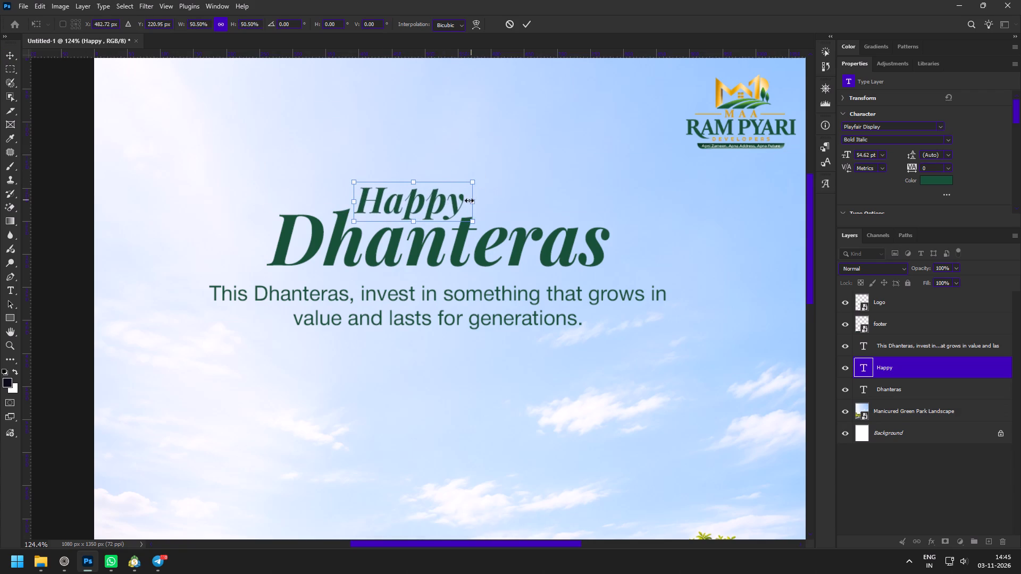
drag(469, 200, 462, 200)
click(428, 194)
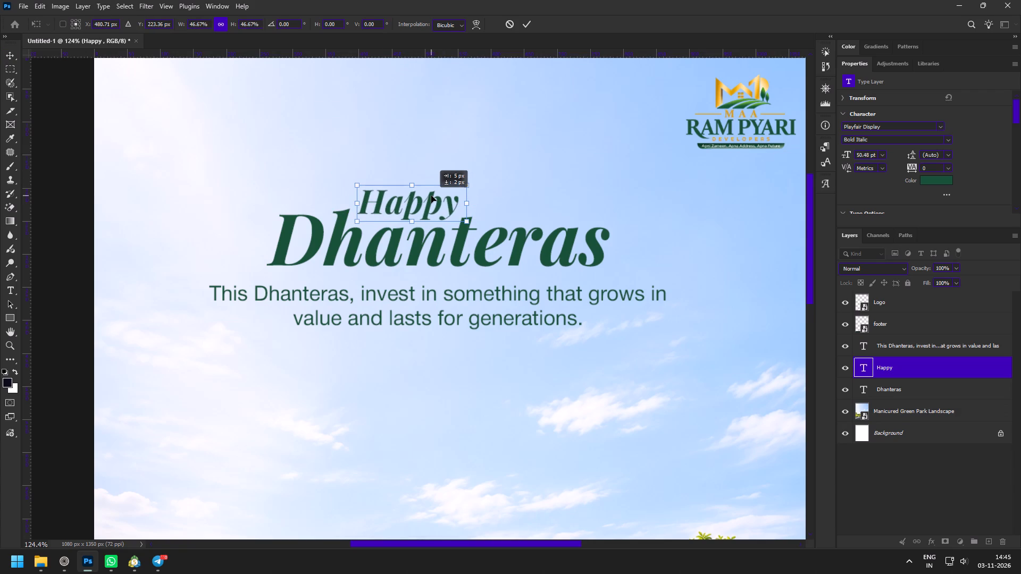
click(521, 30)
Try Photograph Signature on the initial D of "Dhanteras", and settle on World Discovery Six PERSONAL for that letter.
double_click(270, 241)
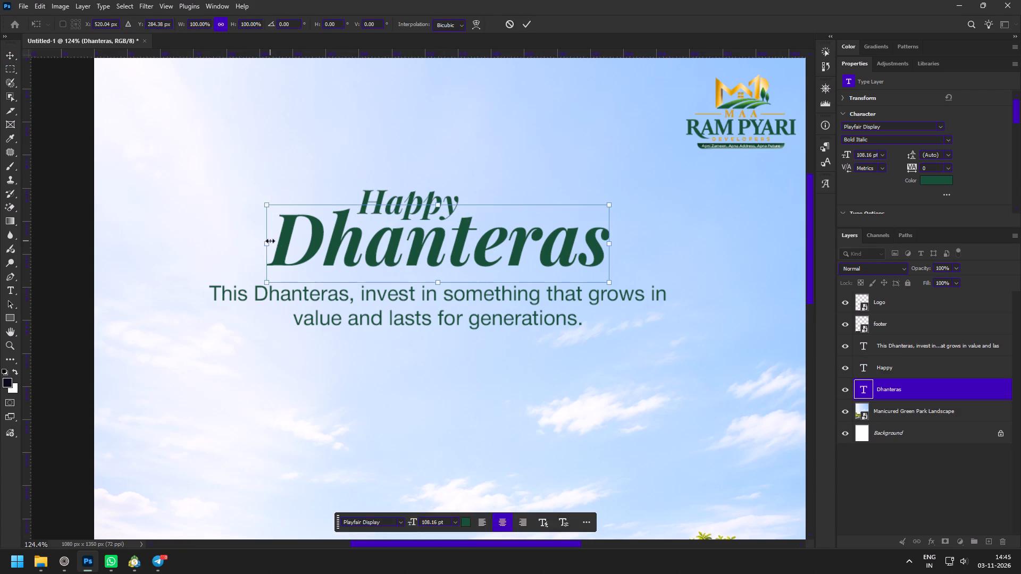
double_click(321, 248)
double_click(329, 243)
drag(327, 248, 233, 249)
click(941, 128)
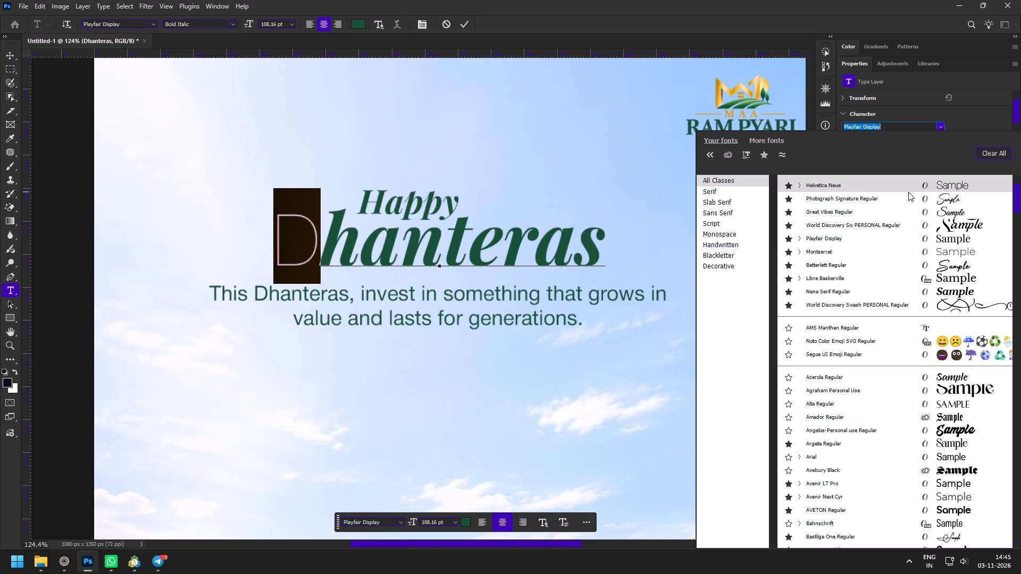
click(909, 201)
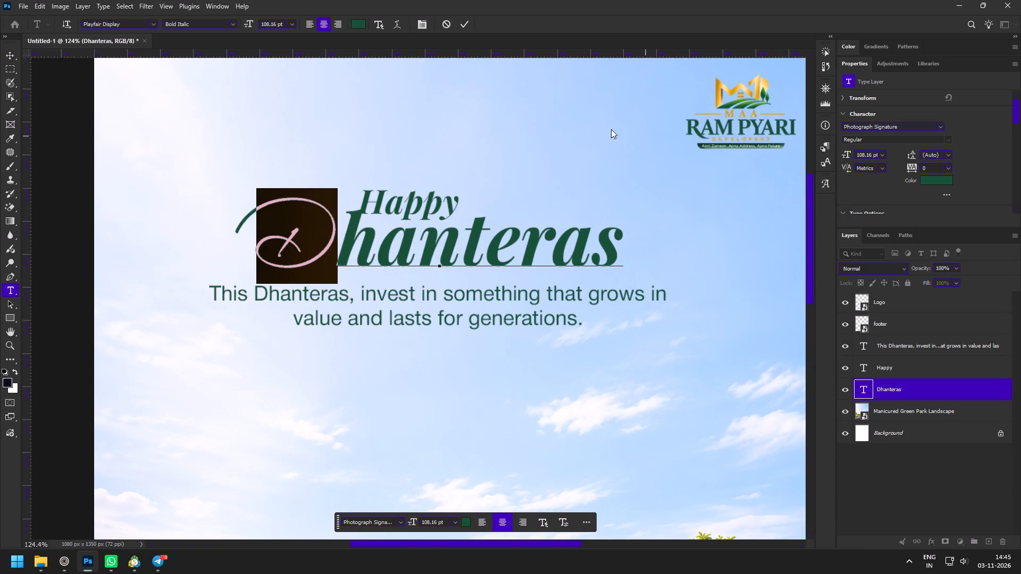
click(941, 125)
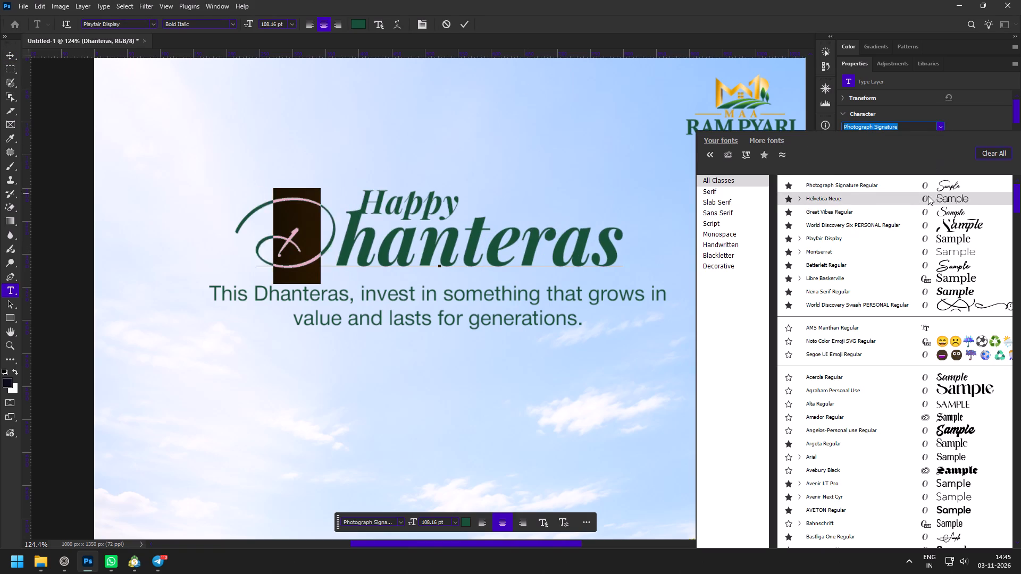
click(928, 225)
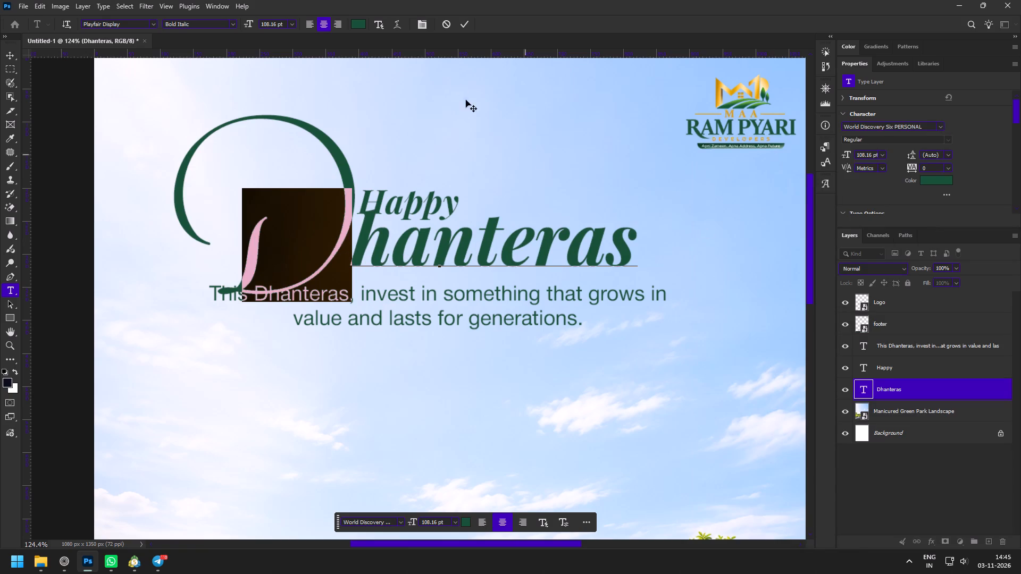
click(468, 14)
click(468, 23)
click(701, 239)
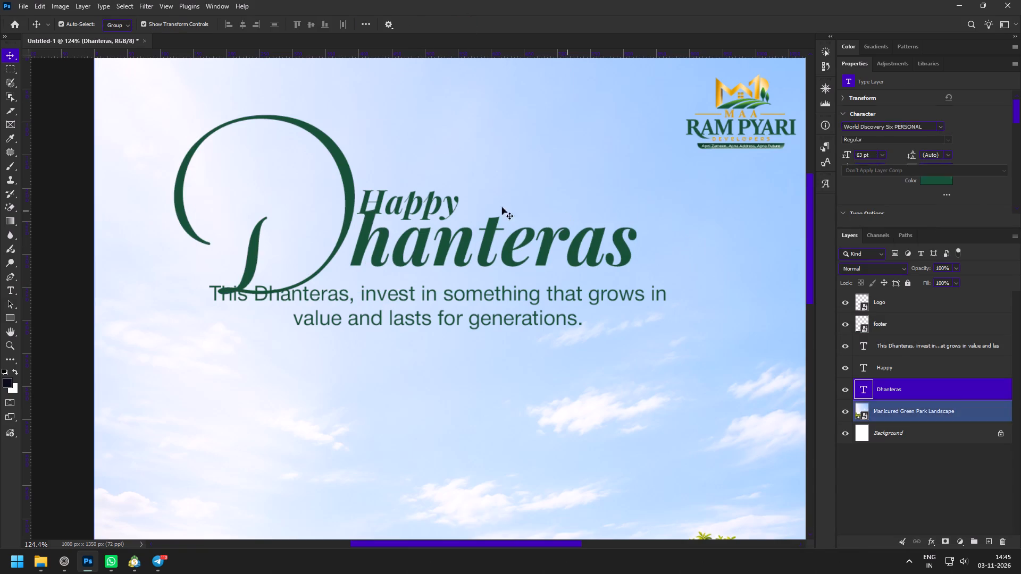
Shift "Happy" horizontally to the right so it clears the swash of the large D.
click(383, 202)
drag(415, 202, 439, 202)
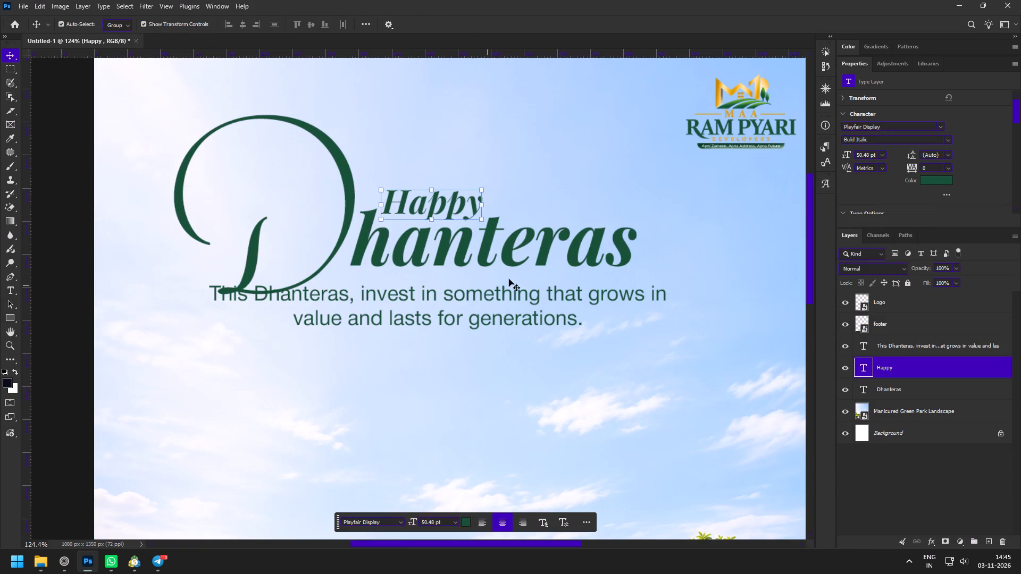
Recolor the "Dhanteras" text to the dark gold c59224 sampled from the logo's golden building.
click(617, 240)
click(947, 181)
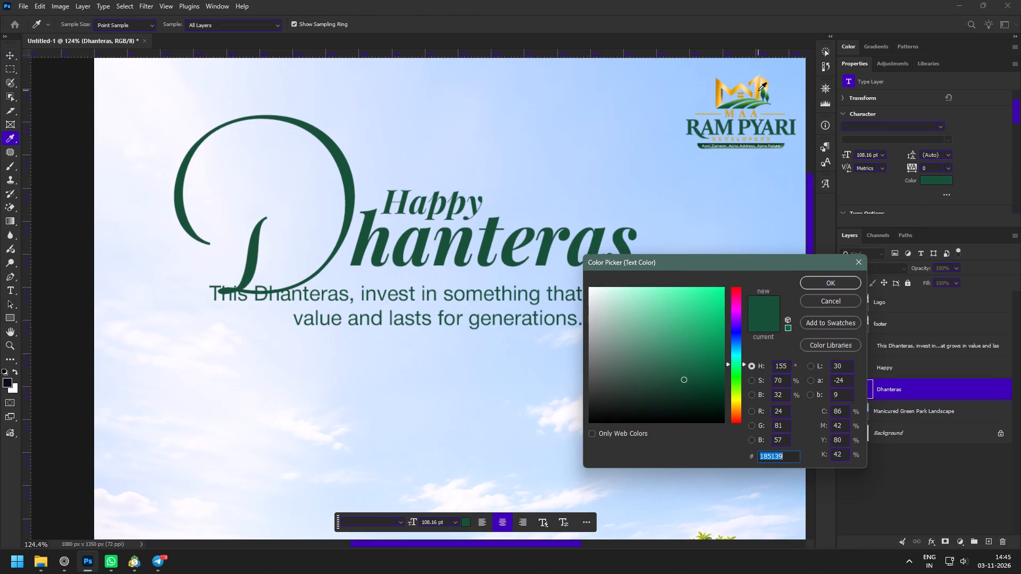
click(758, 90)
click(758, 86)
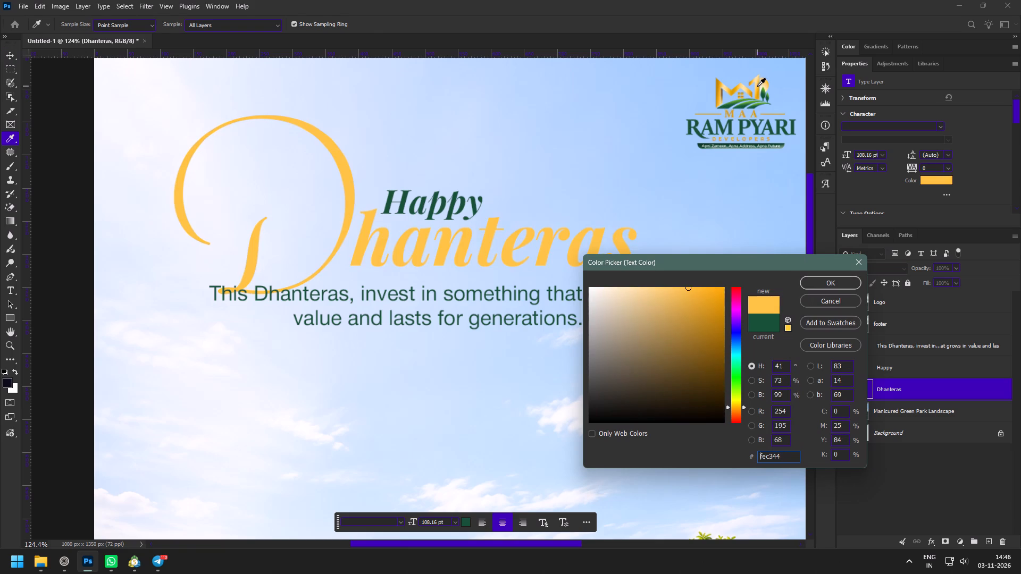
click(757, 79)
click(757, 88)
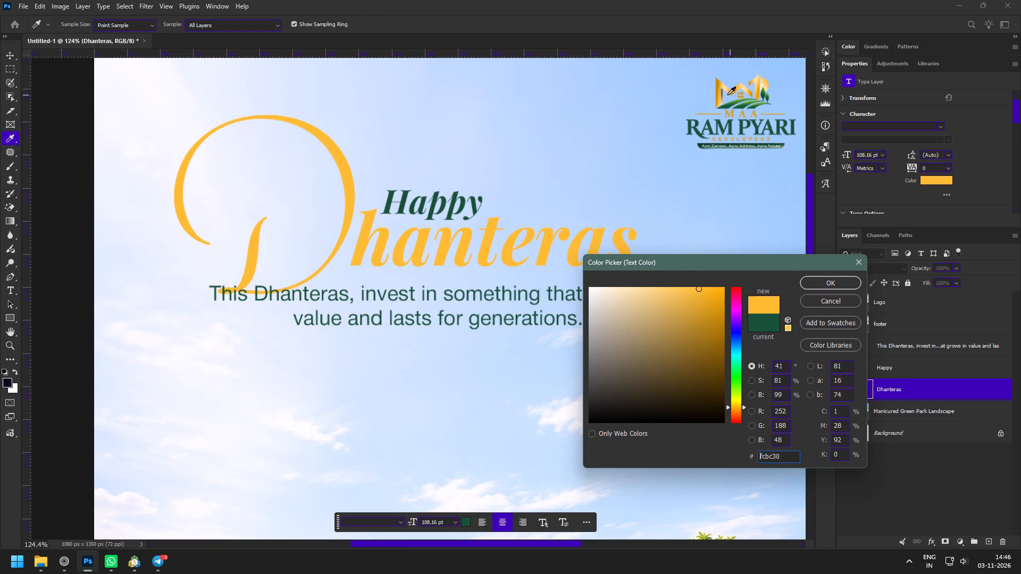
click(726, 94)
click(723, 88)
click(720, 96)
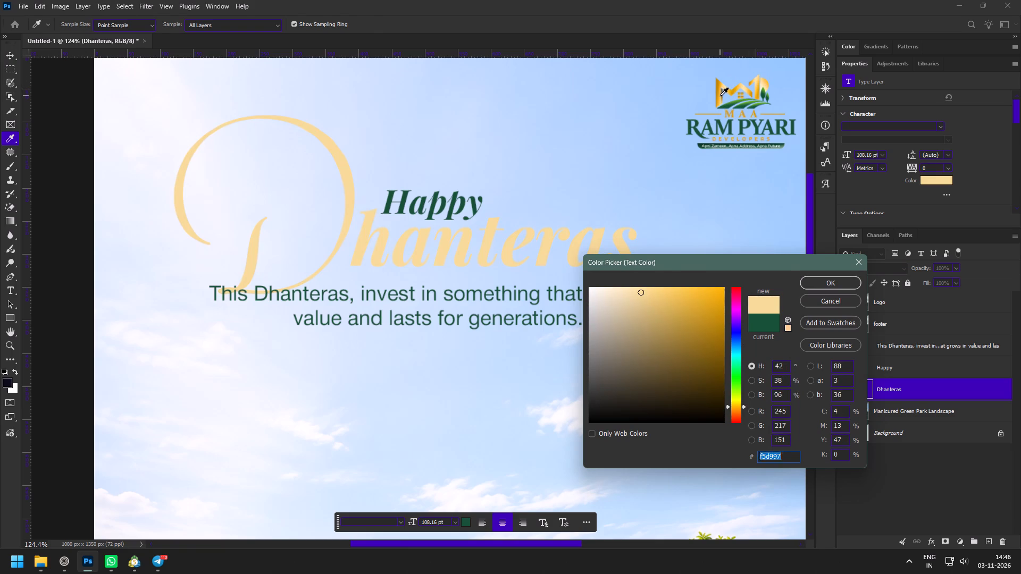
click(716, 96)
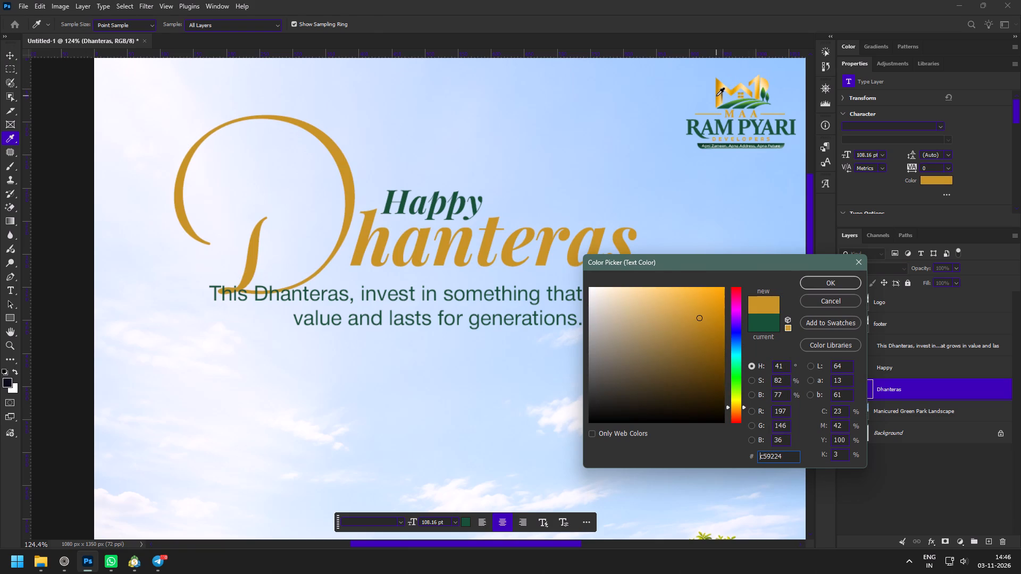
click(816, 285)
Select "Happy" and "Dhanteras" and move them together slightly right and down toward the canvas's horizontal center.
key(z)
drag(555, 337, 514, 310)
key(space)
key(space)
key(space)
key(space)
drag(537, 341, 522, 325)
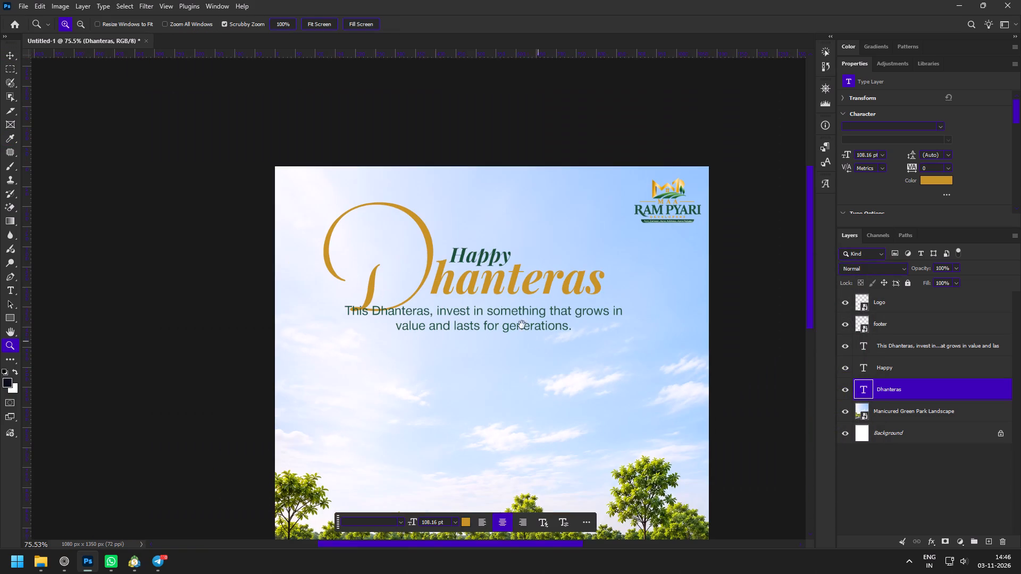
drag(522, 325, 487, 282)
drag(459, 250, 485, 278)
key(v)
shift+click(413, 164)
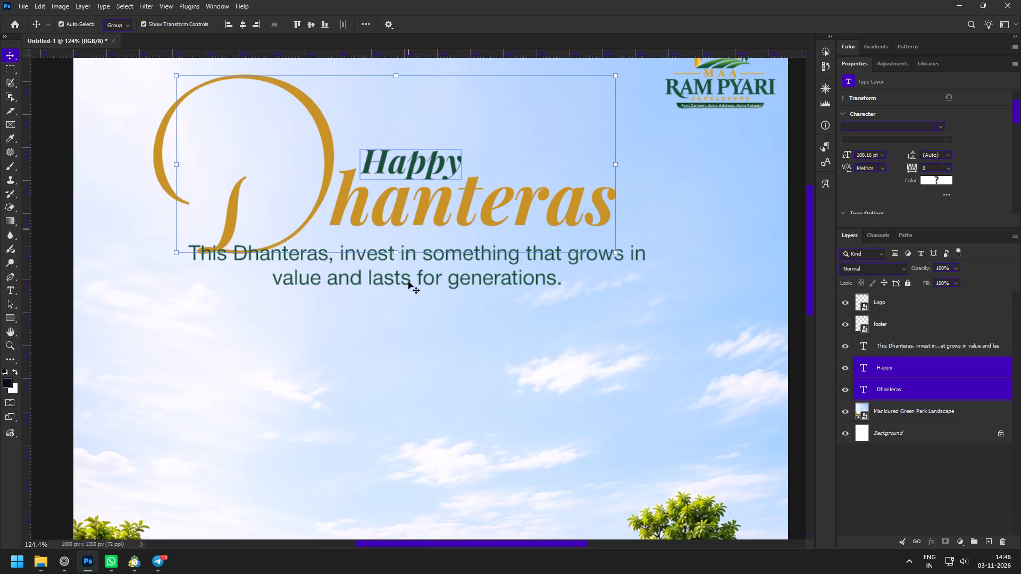
drag(423, 169, 459, 178)
Left-align the two-line invest sentence and place it close beneath "hanteras", starting beside the base of the large D.
click(446, 332)
click(463, 274)
drag(489, 276, 511, 309)
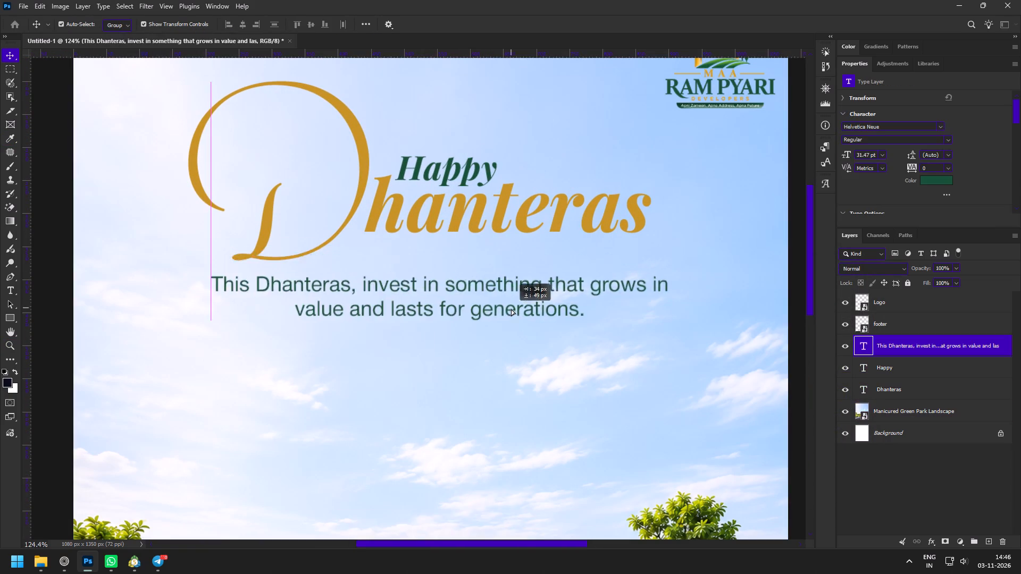
drag(511, 309, 502, 307)
double_click(423, 299)
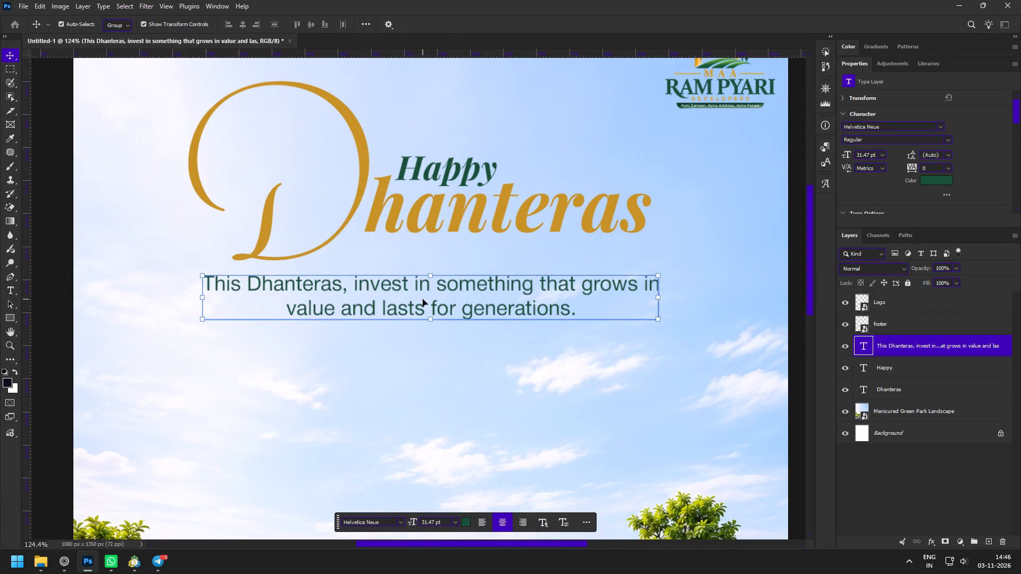
click(305, 28)
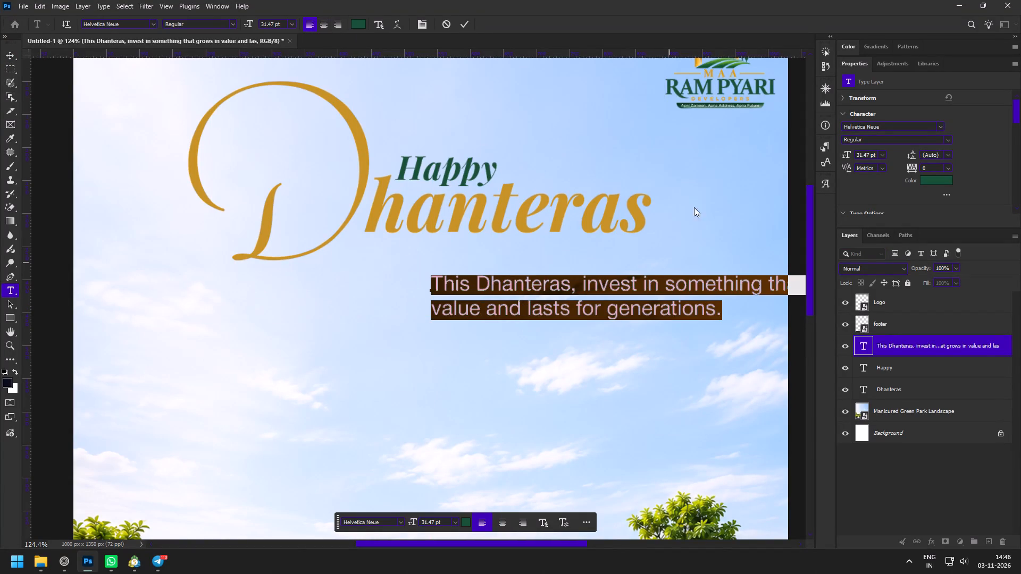
click(461, 29)
drag(486, 296, 401, 261)
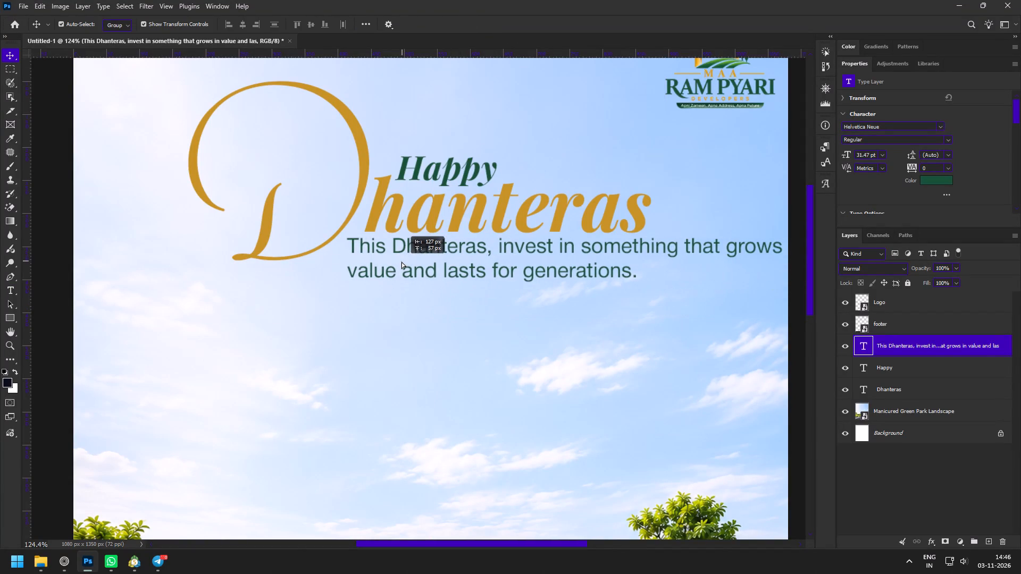
drag(401, 261, 401, 261)
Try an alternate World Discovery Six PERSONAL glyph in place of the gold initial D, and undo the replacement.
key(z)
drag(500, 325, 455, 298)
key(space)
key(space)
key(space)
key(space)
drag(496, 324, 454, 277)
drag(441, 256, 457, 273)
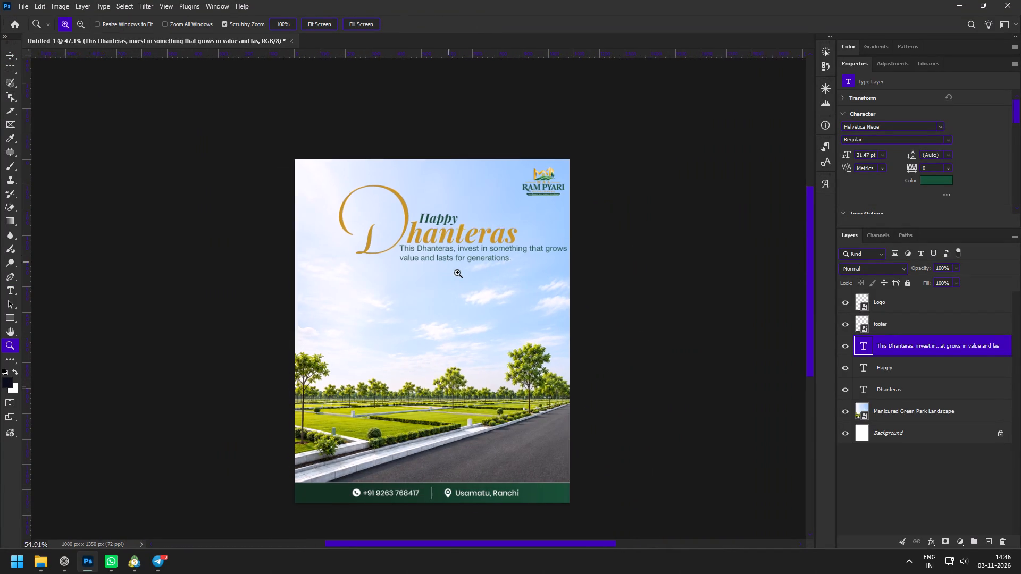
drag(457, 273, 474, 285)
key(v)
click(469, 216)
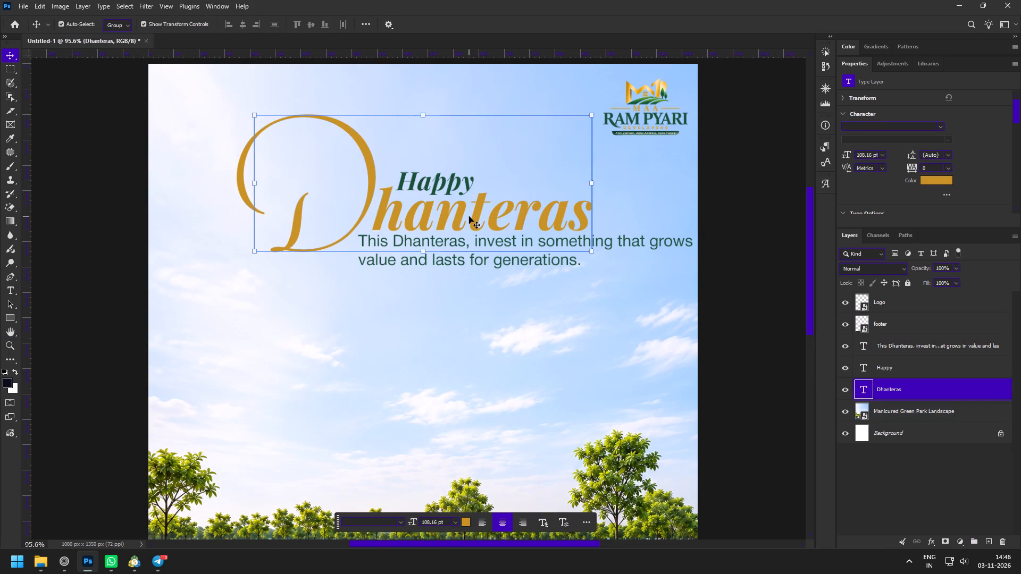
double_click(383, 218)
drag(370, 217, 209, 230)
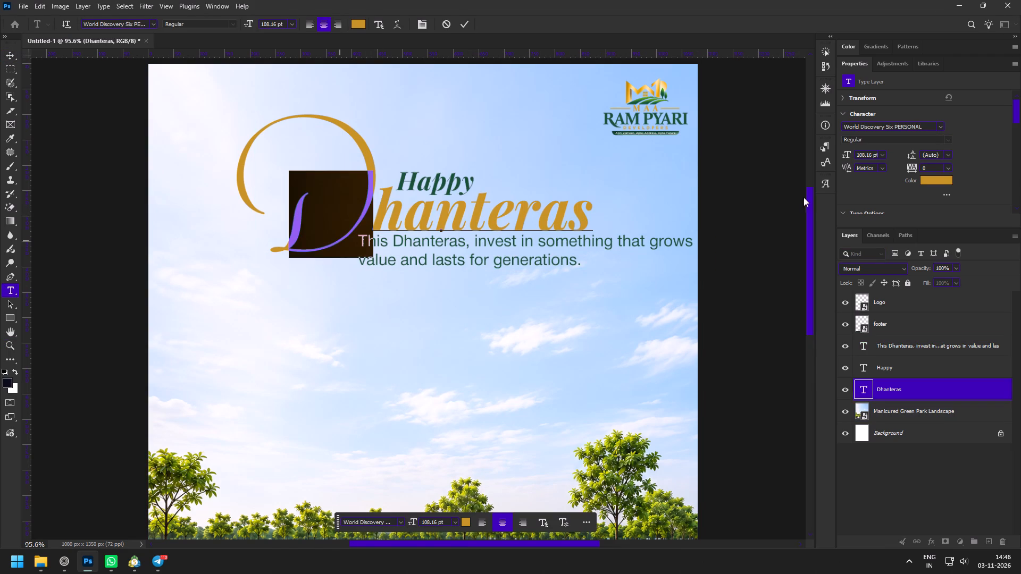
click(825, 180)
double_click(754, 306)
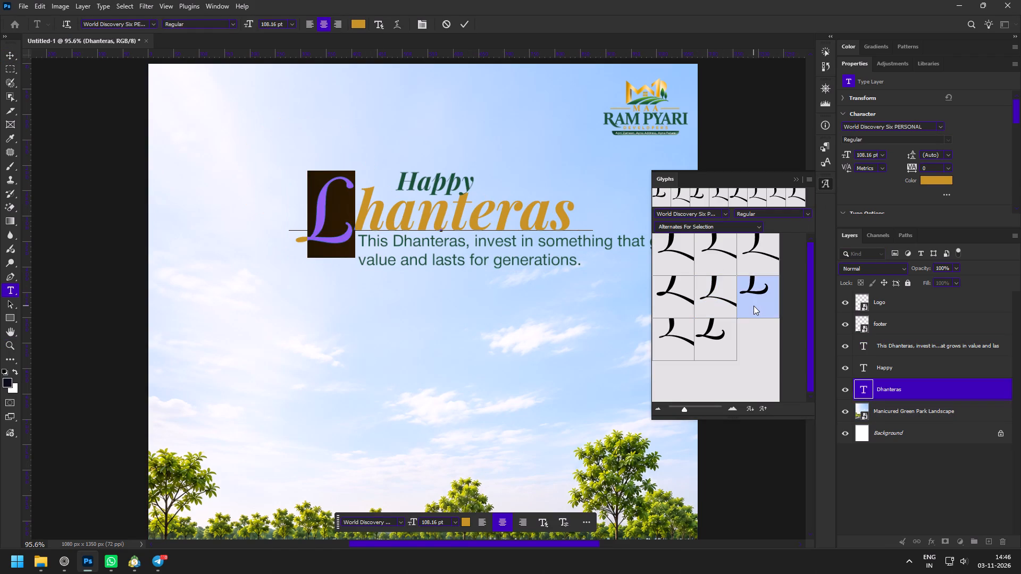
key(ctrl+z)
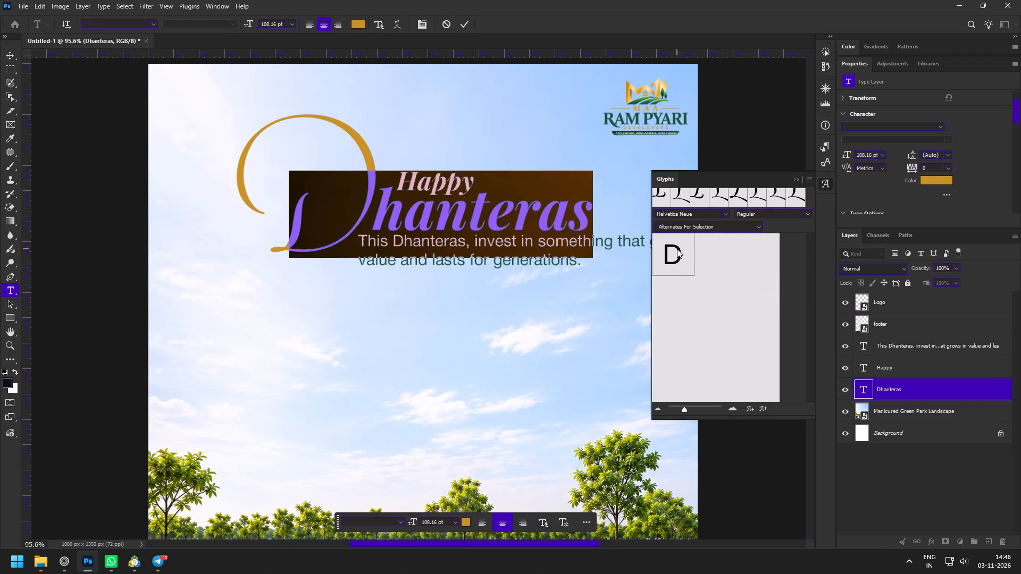
Replace the initial D of "Dhanteras" with a more compact swash D from World Discovery Six PERSONAL's alternates.
click(737, 226)
click(701, 240)
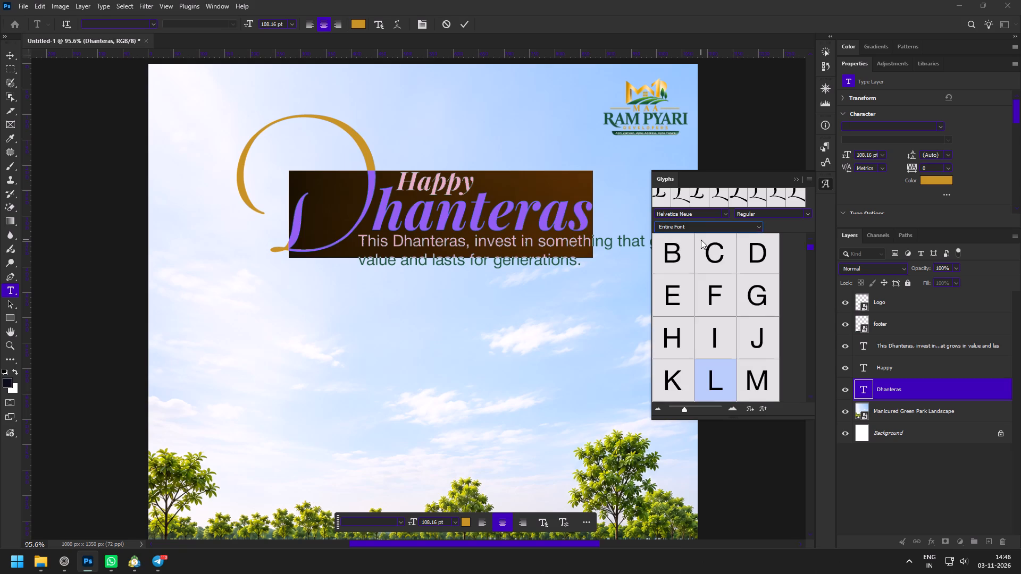
click(701, 226)
click(682, 234)
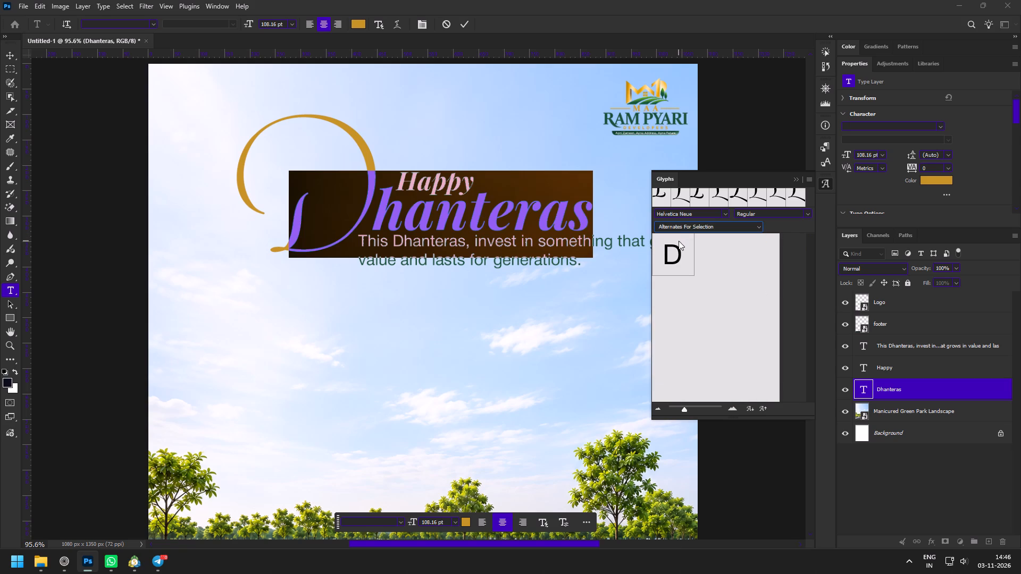
click(328, 213)
drag(372, 222, 282, 232)
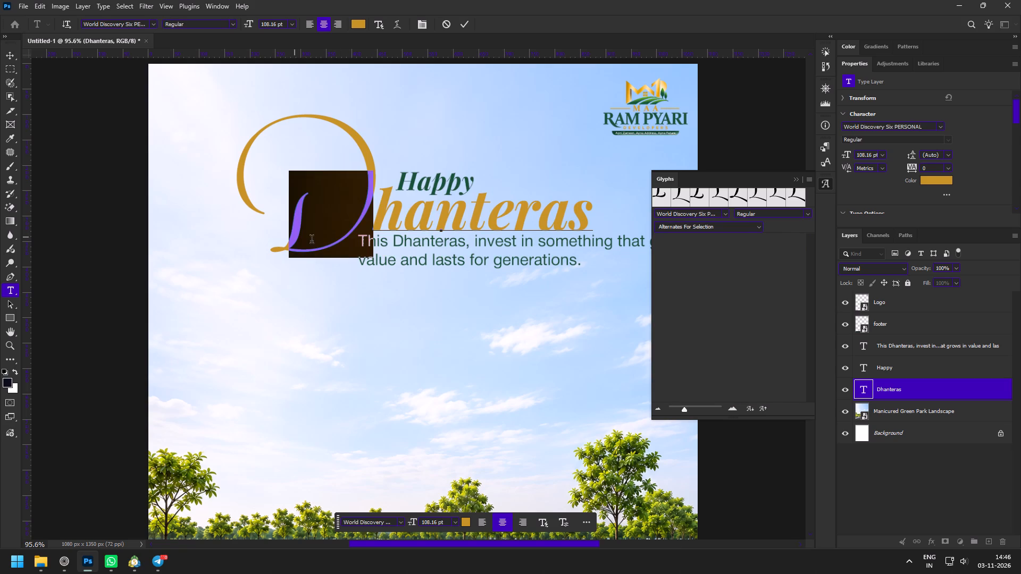
double_click(717, 255)
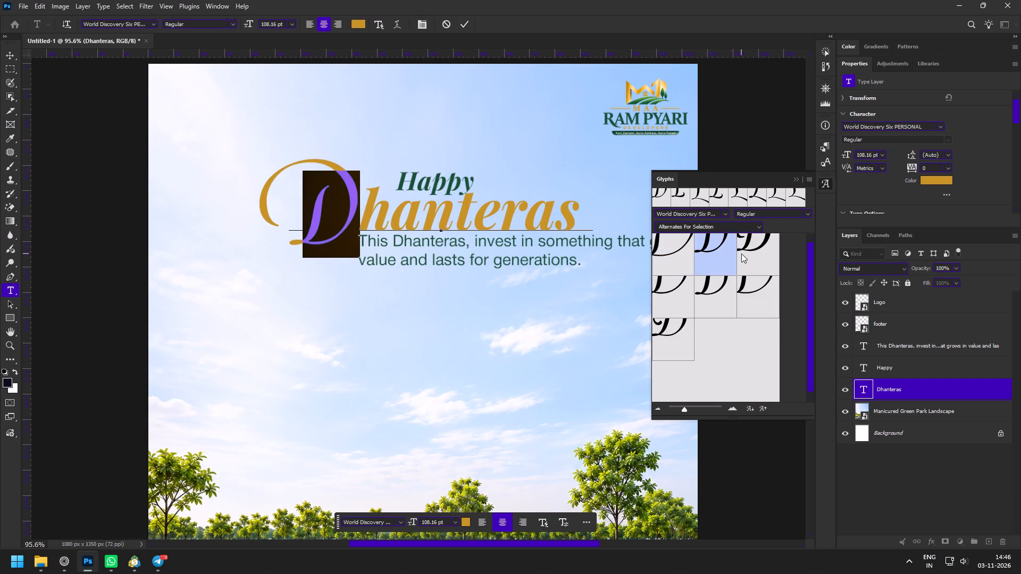
Keep the compact swash D, shift "Happy" slightly left above "hanteras", and collapse the glyph list.
click(467, 28)
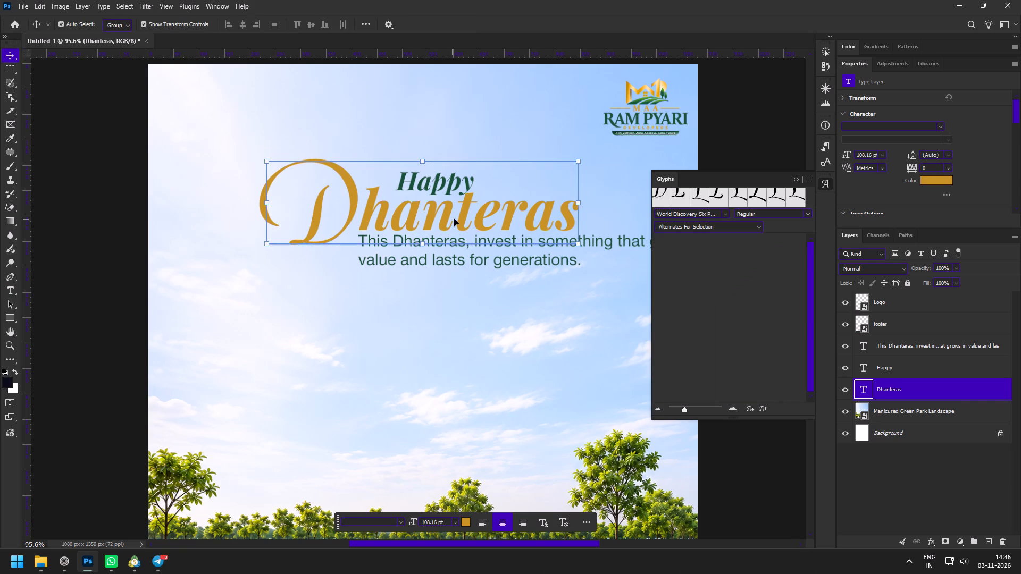
key(z)
drag(406, 124, 430, 158)
key(v)
click(442, 207)
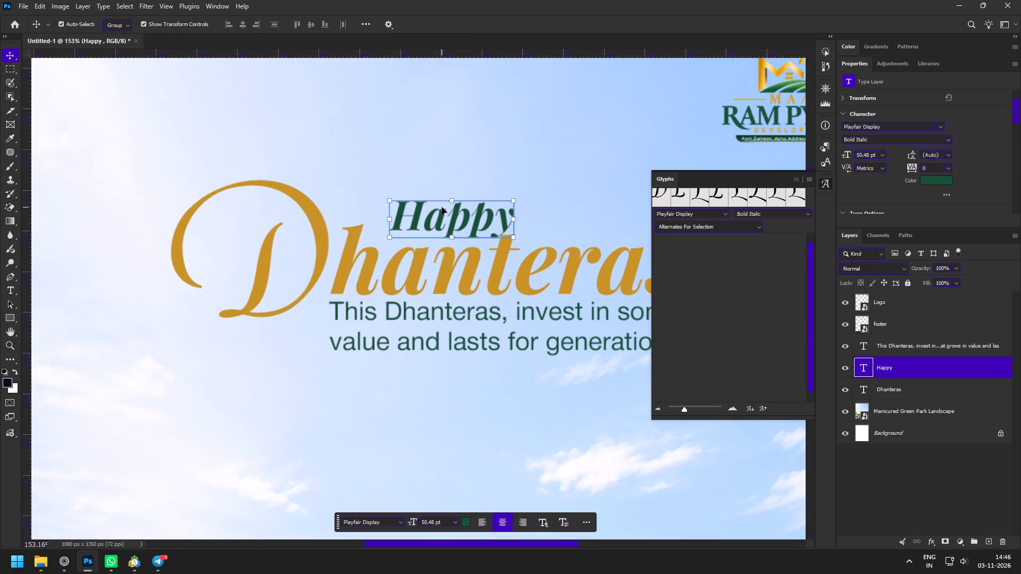
drag(448, 213, 429, 208)
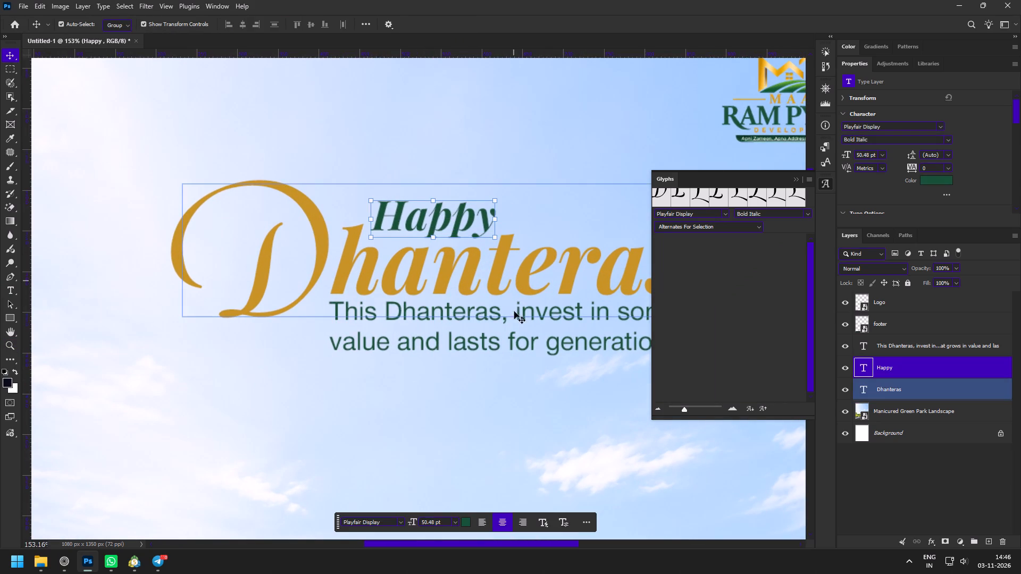
key(z)
click(799, 183)
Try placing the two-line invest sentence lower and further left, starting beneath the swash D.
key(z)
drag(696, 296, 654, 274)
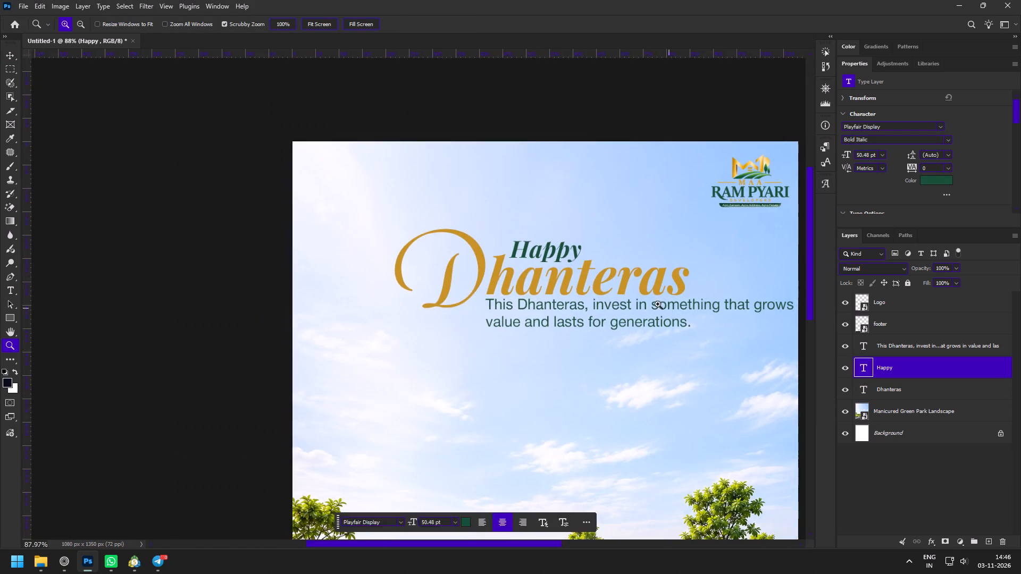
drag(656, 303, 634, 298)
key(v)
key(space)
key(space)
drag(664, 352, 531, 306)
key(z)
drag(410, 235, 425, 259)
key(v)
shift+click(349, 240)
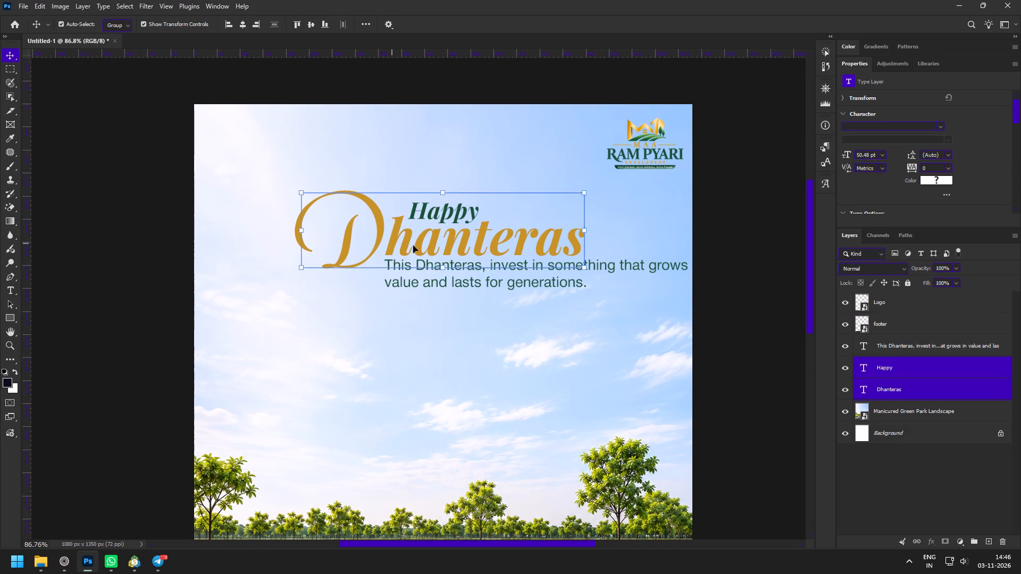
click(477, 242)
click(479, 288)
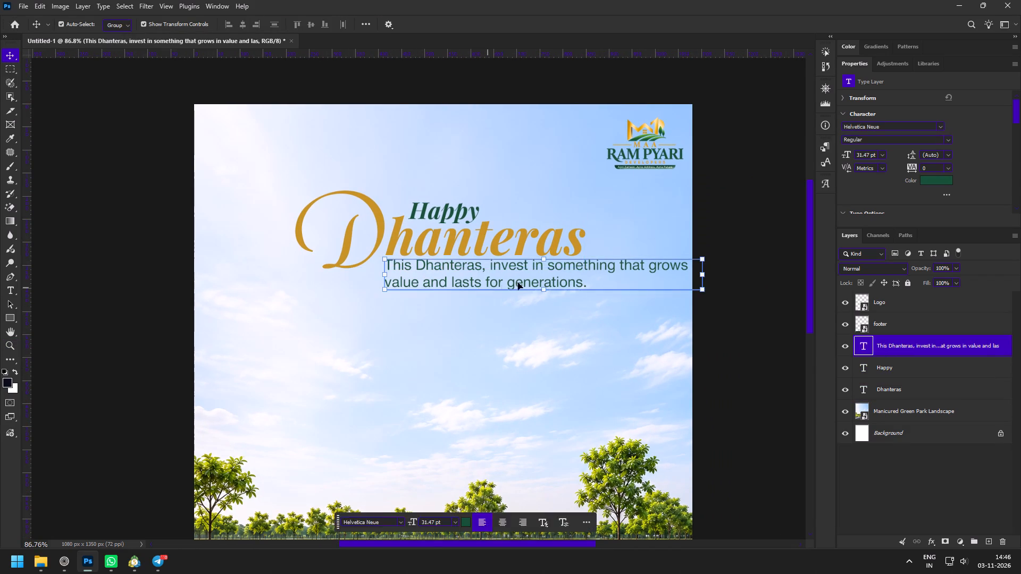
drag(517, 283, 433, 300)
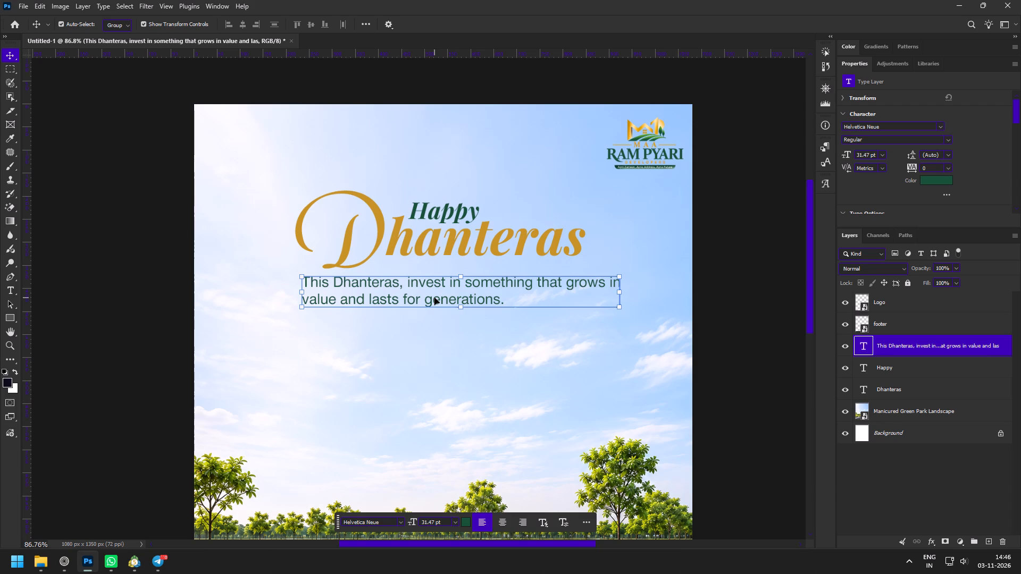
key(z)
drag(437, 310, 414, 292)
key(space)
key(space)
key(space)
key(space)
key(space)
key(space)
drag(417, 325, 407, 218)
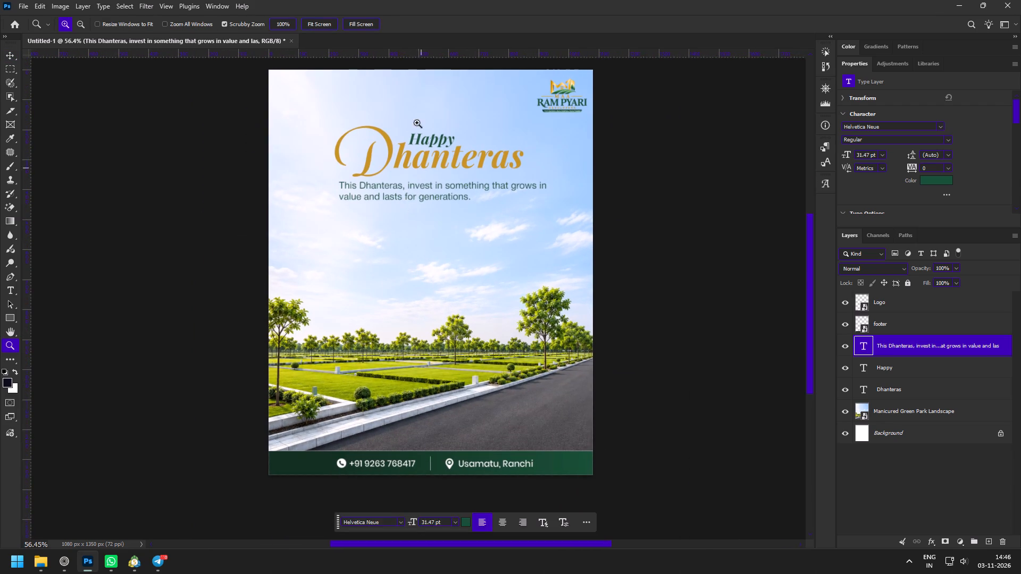
Place the invest sentence close beneath "hanteras", starting beside the D's base, and scale it down to 87.38%.
drag(417, 107, 443, 139)
key(v)
drag(399, 262, 483, 249)
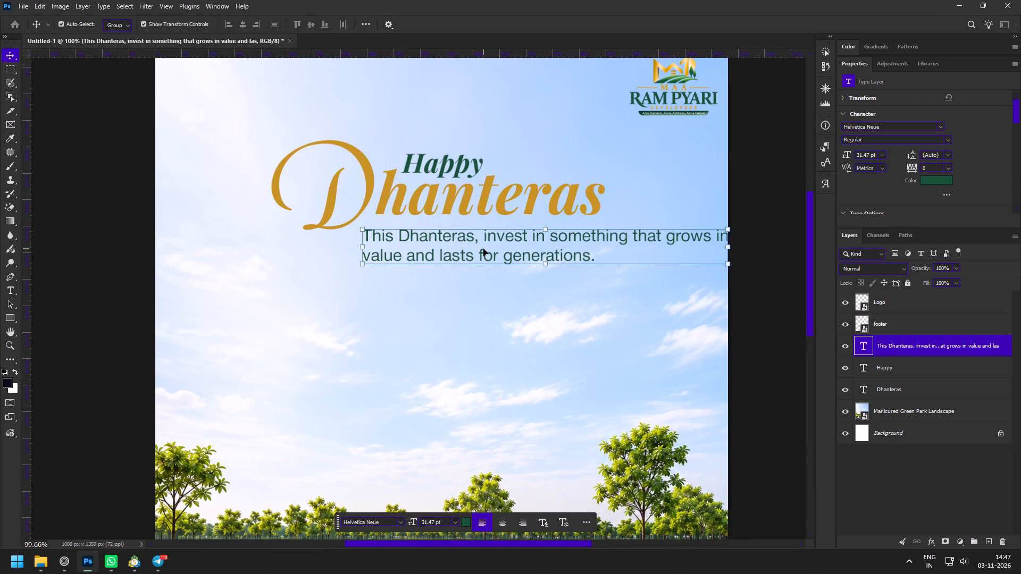
click(729, 248)
drag(733, 251, 687, 252)
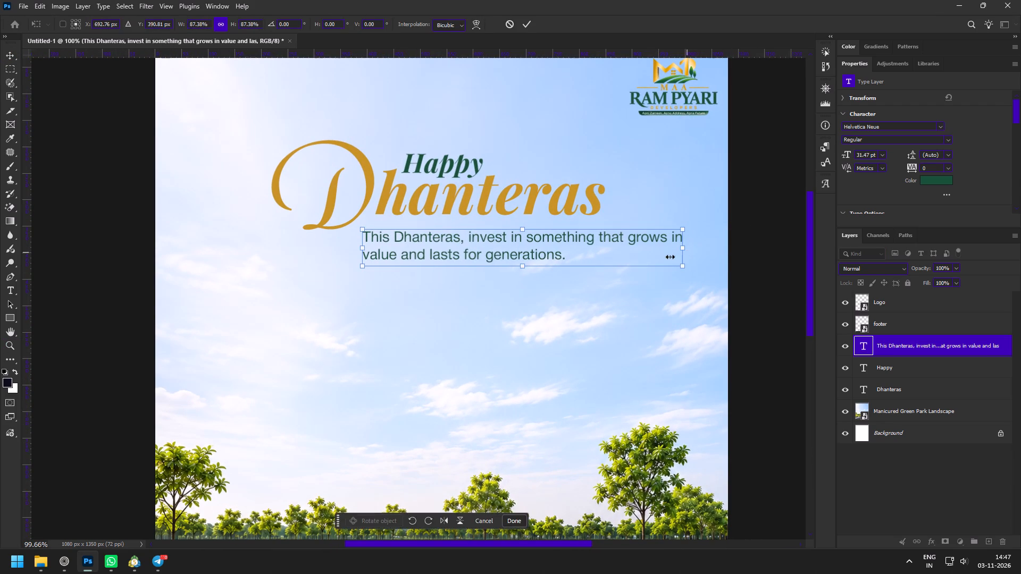
drag(465, 260, 468, 254)
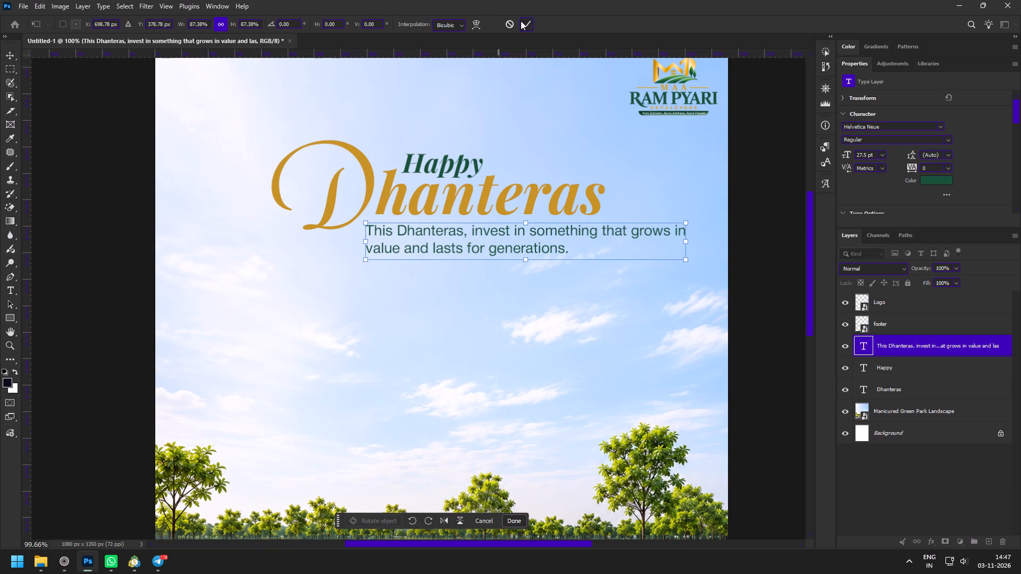
click(521, 21)
Shift "Happy", "Dhanteras" and the invest sentence together slightly left and scale them up to 107.12%.
key(z)
drag(500, 209, 470, 196)
drag(474, 142, 499, 185)
key(v)
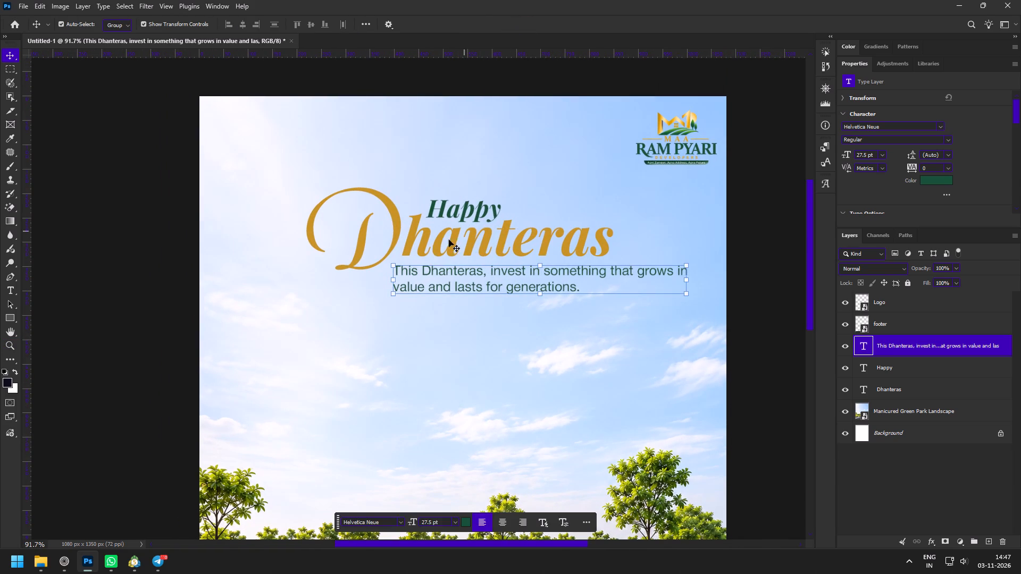
shift+click(427, 244)
shift+click(454, 207)
drag(472, 212, 458, 209)
alt+drag(673, 247, 684, 248)
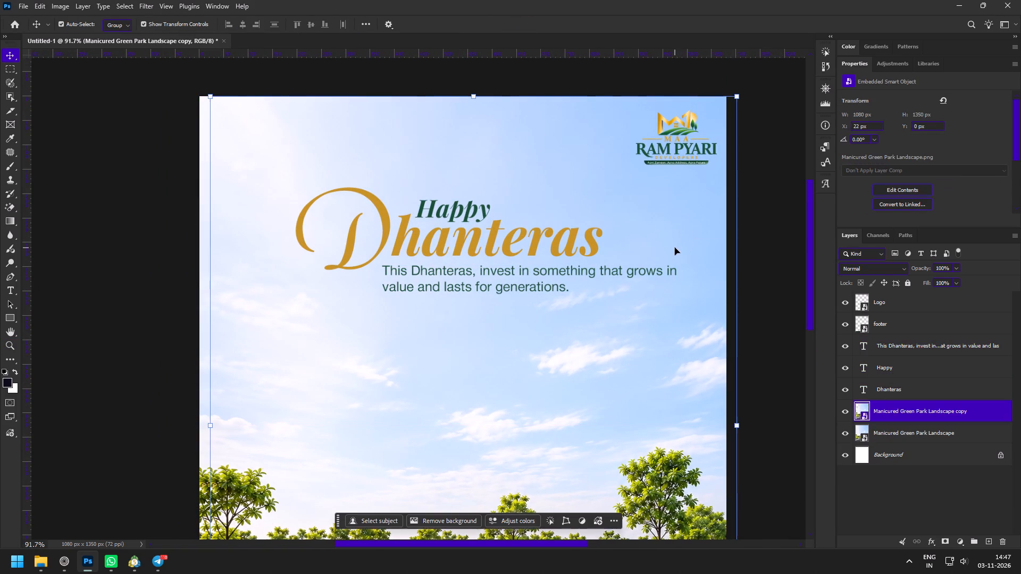
key(ctrl+z)
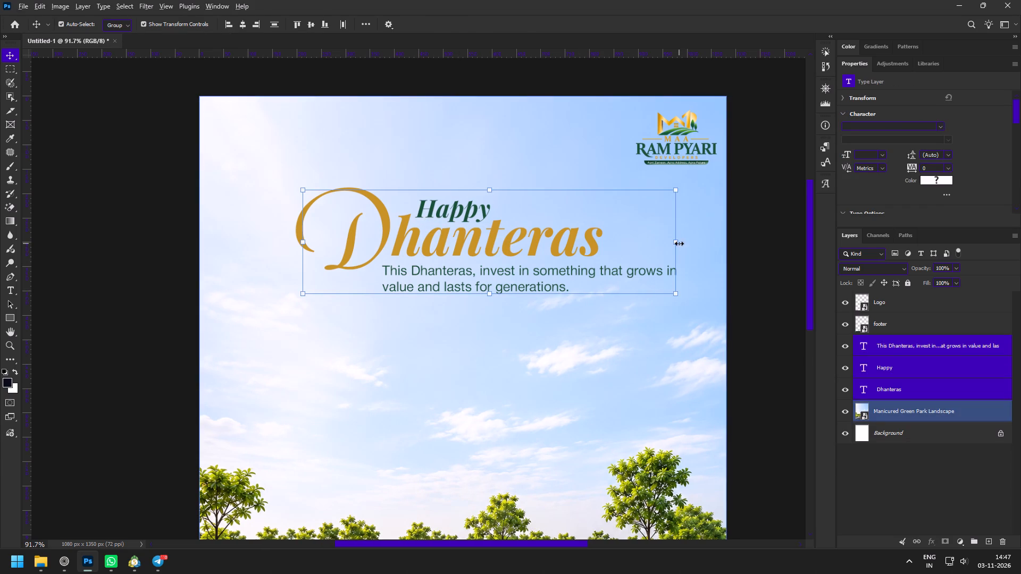
alt+drag(679, 243, 692, 244)
click(633, 248)
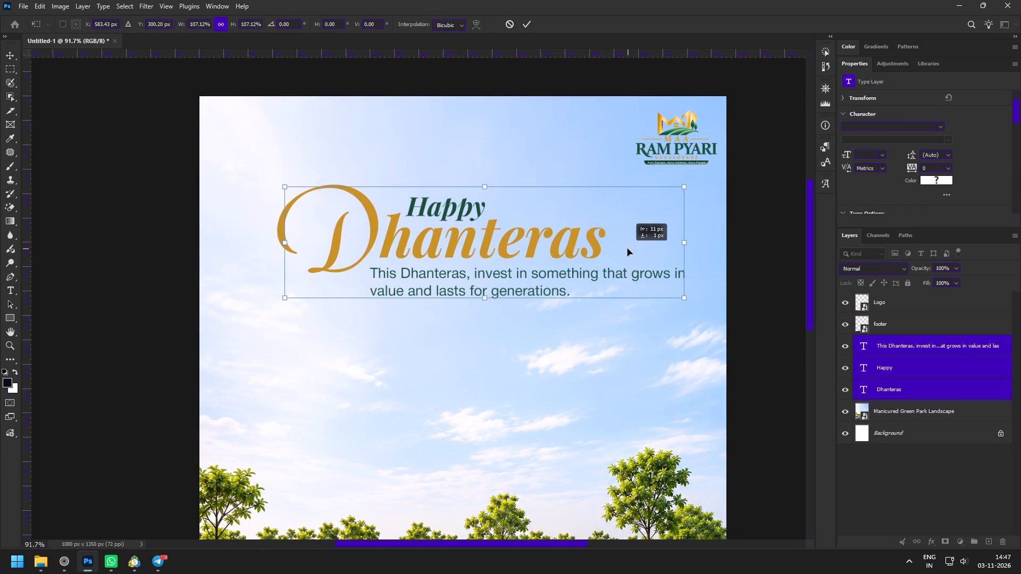
click(523, 20)
Compare Bold and Medium Italic on the invest sentence, and set its Helvetica Neue style to Medium.
click(429, 336)
click(422, 284)
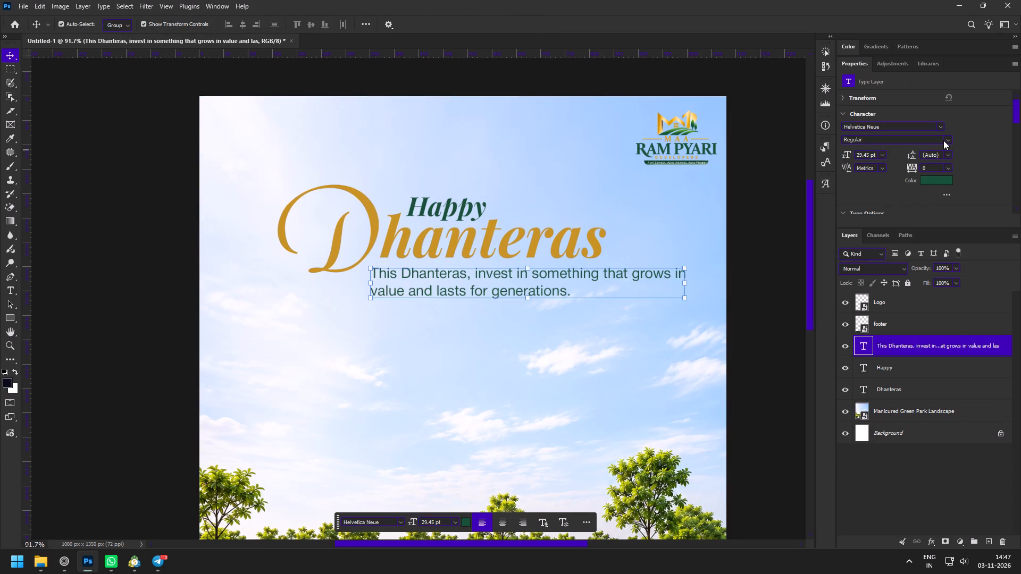
click(948, 139)
click(873, 267)
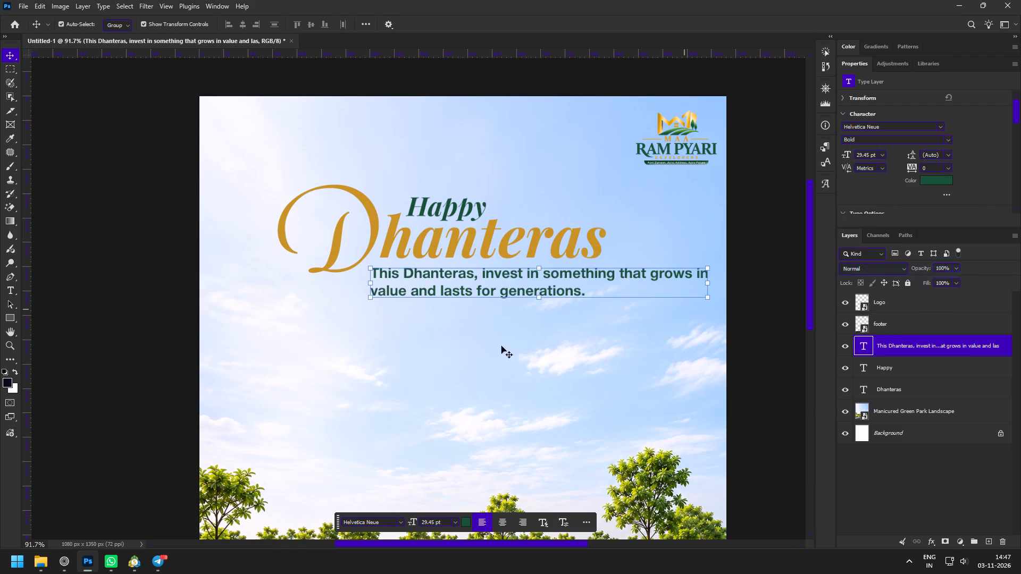
click(948, 140)
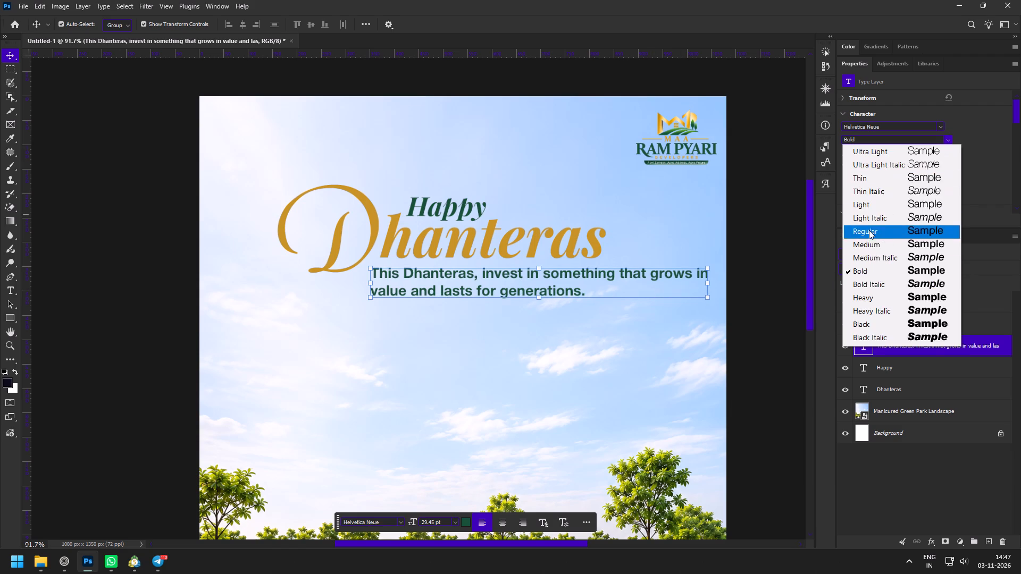
click(850, 252)
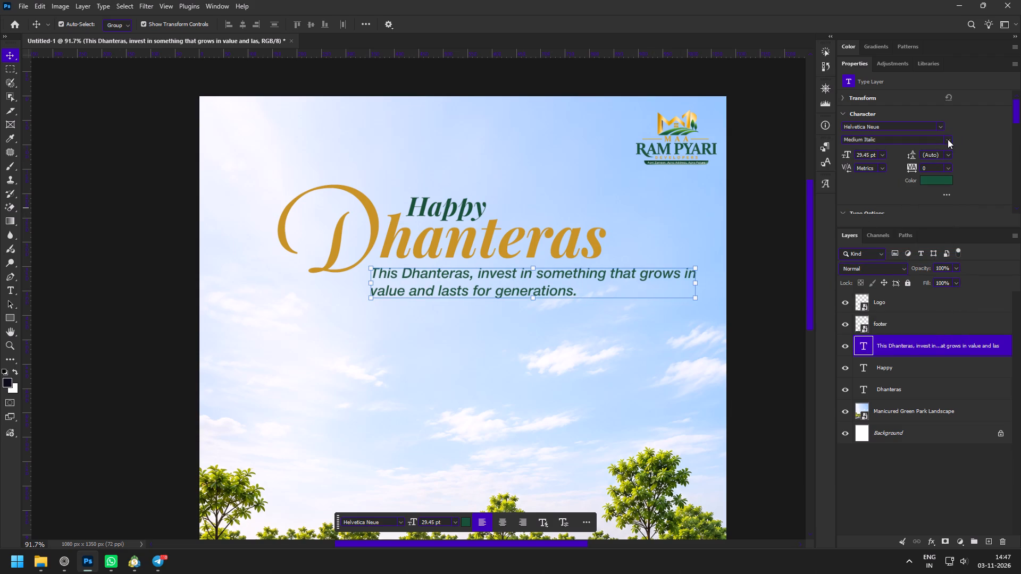
click(948, 139)
click(867, 242)
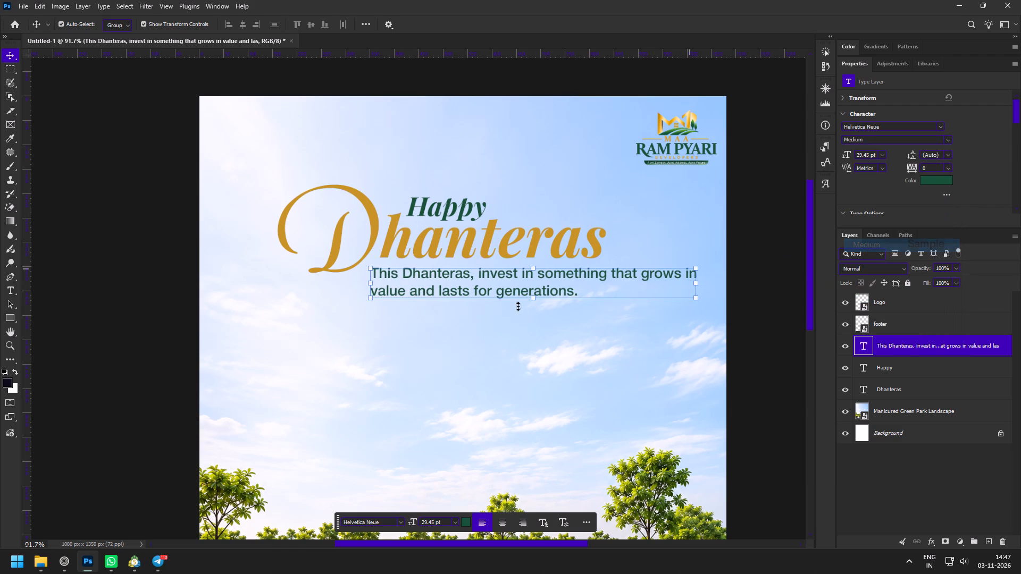
key(z)
drag(420, 251, 436, 272)
key(v)
click(407, 297)
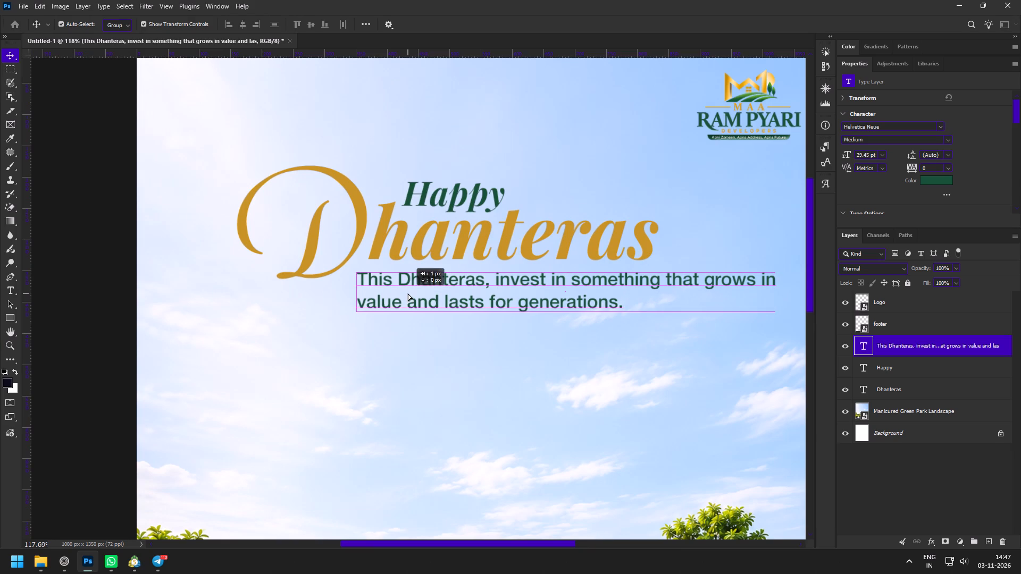
Copy "Wishing you and your family a prosperous Dhanteras!" from the Google Docs copy in the browser and return to Photoshop.
click(69, 554)
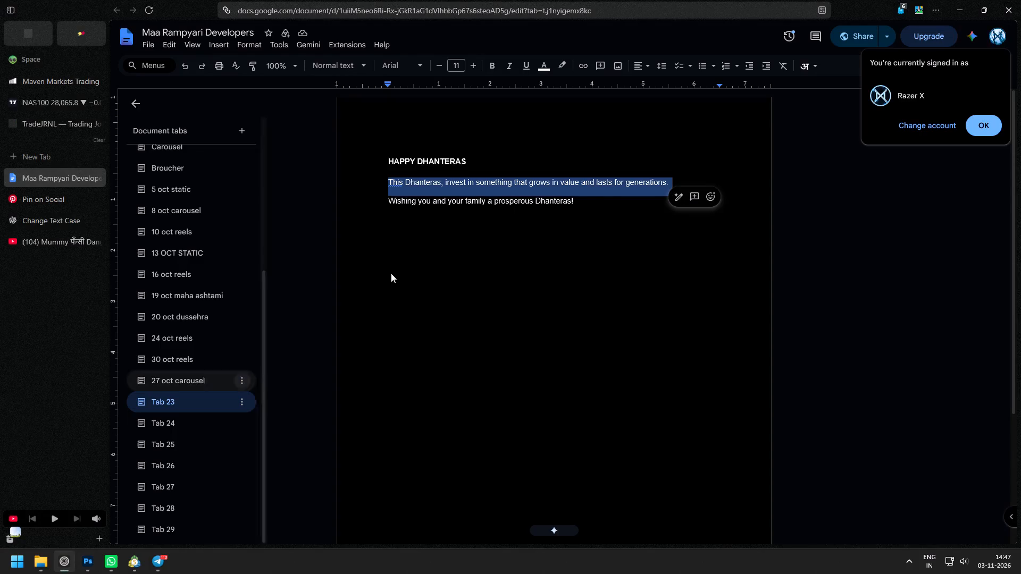
drag(372, 208, 585, 205)
key(ctrl+c)
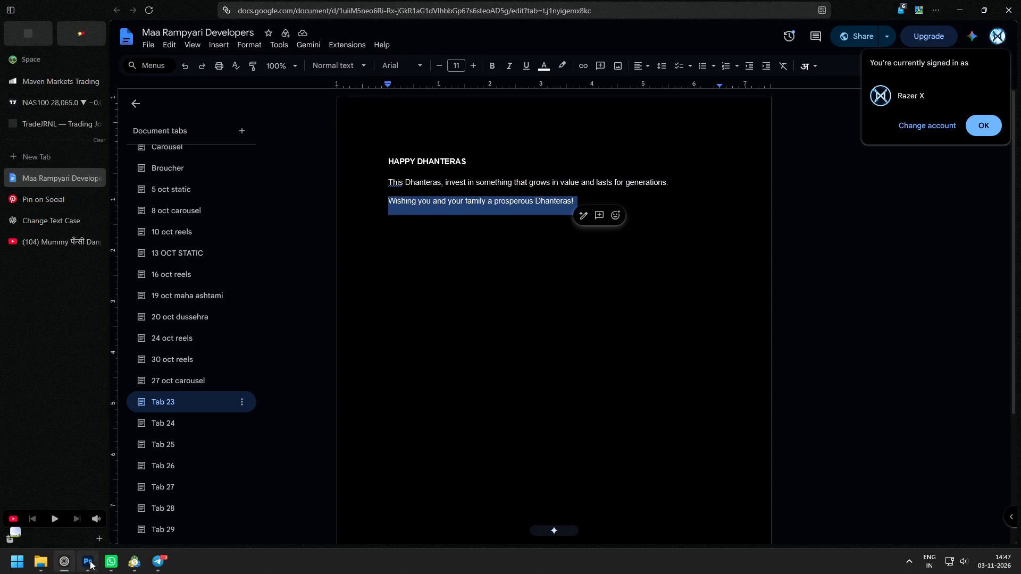
click(90, 563)
Draw a horizontal line about 314 px long with the Line tool, just beneath the invest sentence.
click(383, 359)
right_click(5, 320)
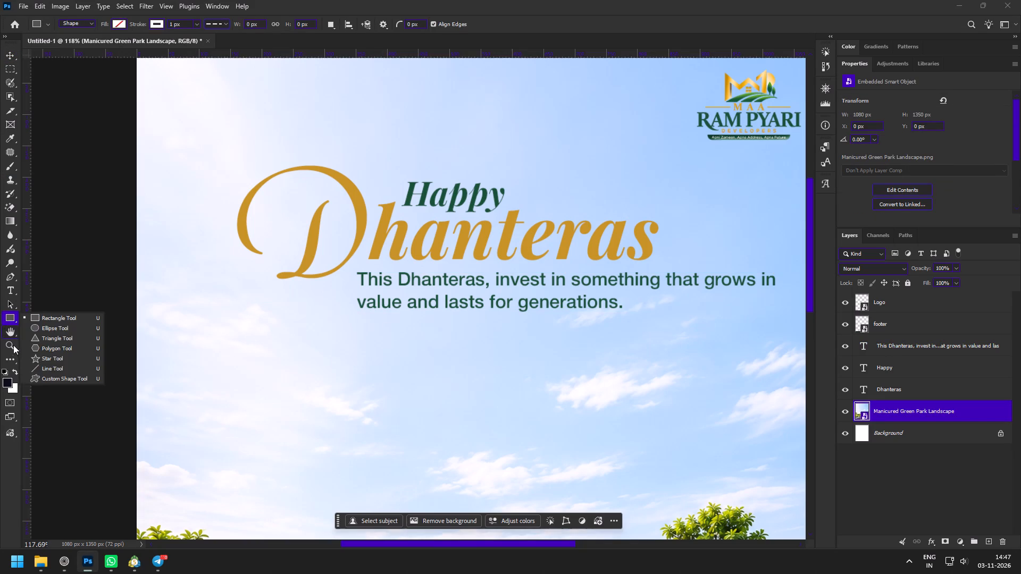
click(39, 369)
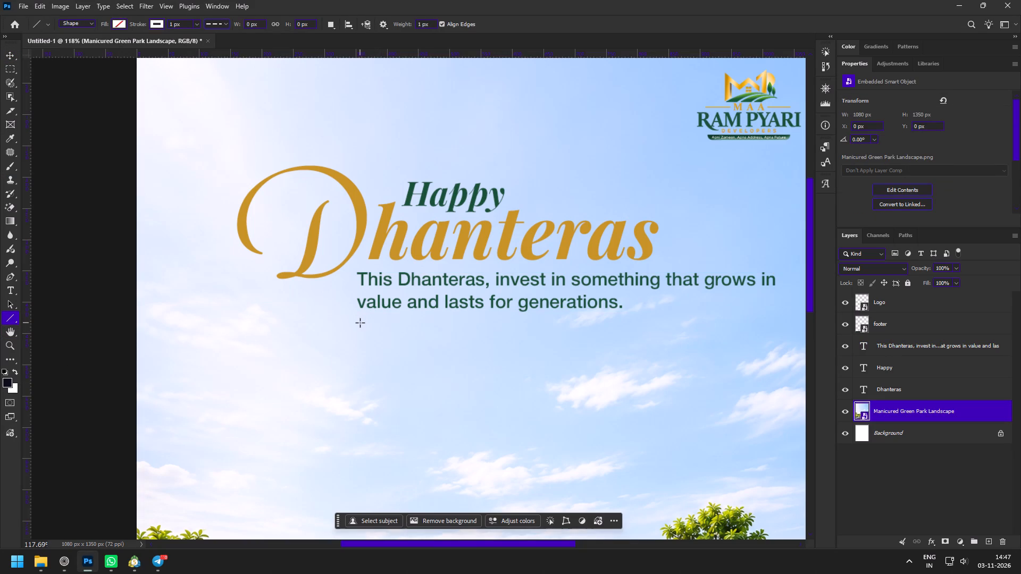
drag(360, 323, 556, 326)
Set the new line's stroke to the recently used dark green.
key(z)
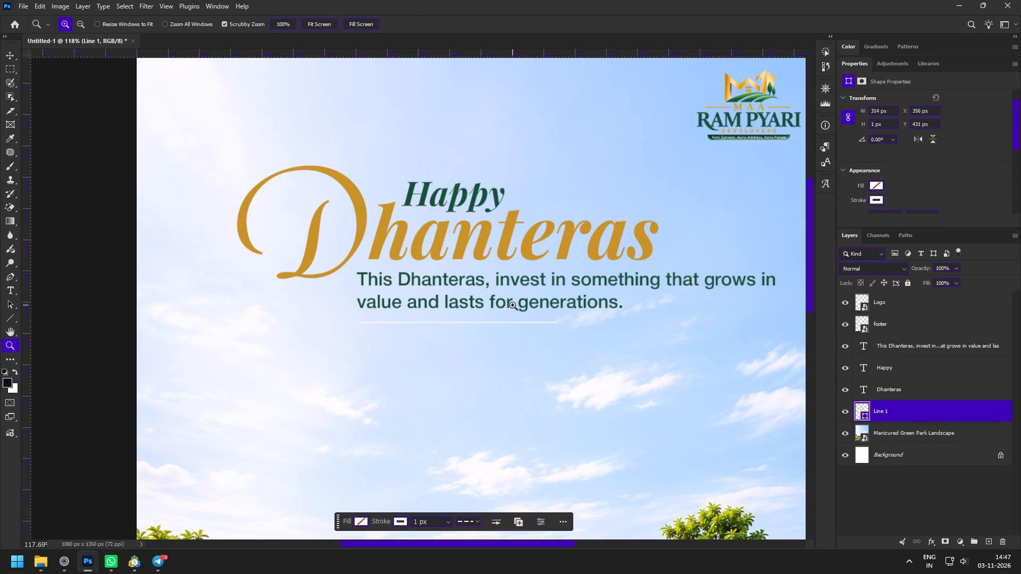
drag(513, 305, 534, 324)
key(v)
scroll(922, 181, down, 2)
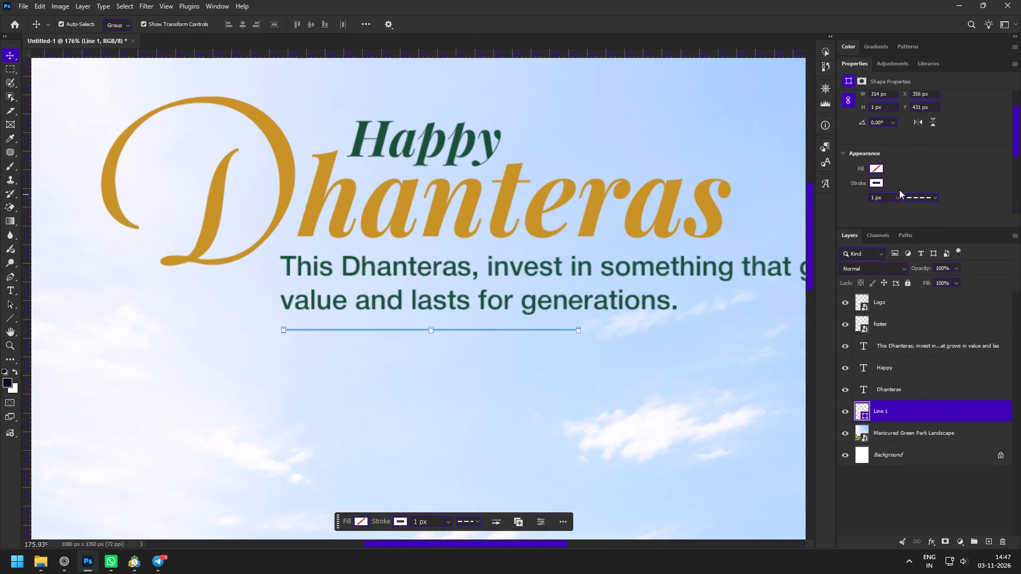
click(873, 182)
click(869, 234)
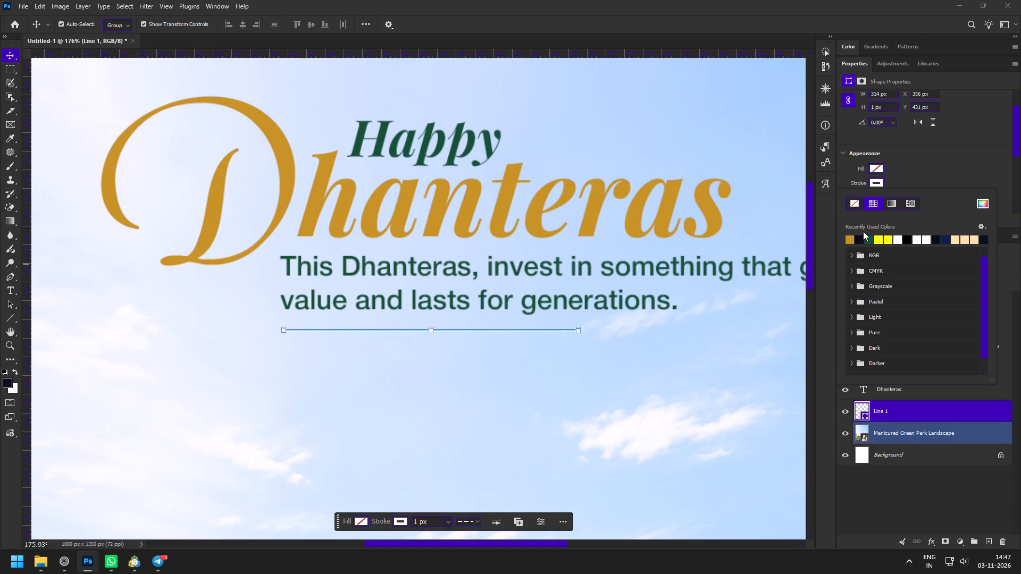
click(871, 239)
key(z)
key(v)
Duplicate the invest sentence below the line and replace its text with "Wishing you and your family a prosperous Dhanteras!".
click(331, 292)
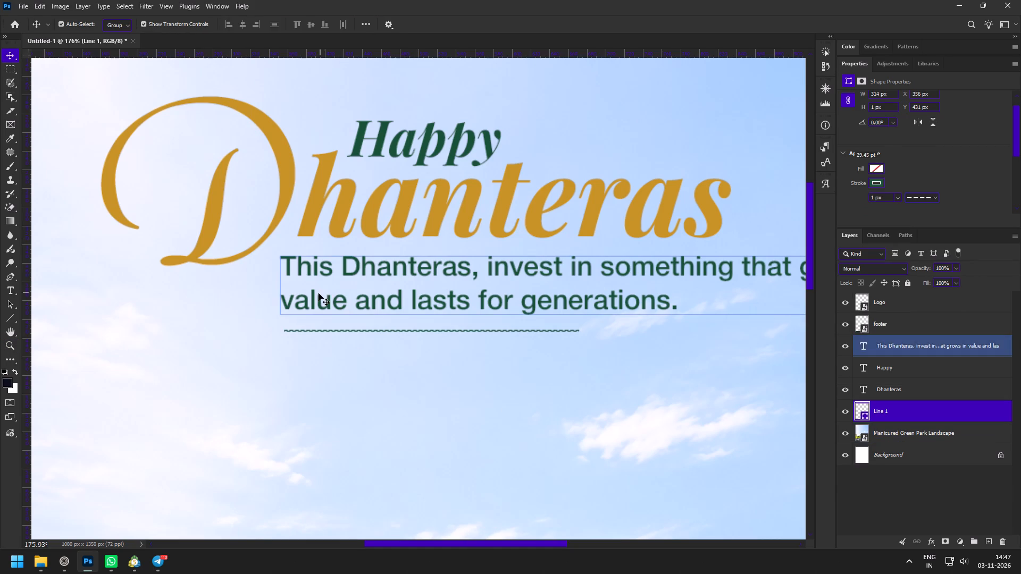
alt+shift+drag(325, 286, 331, 375)
double_click(331, 375)
key(ctrl+v)
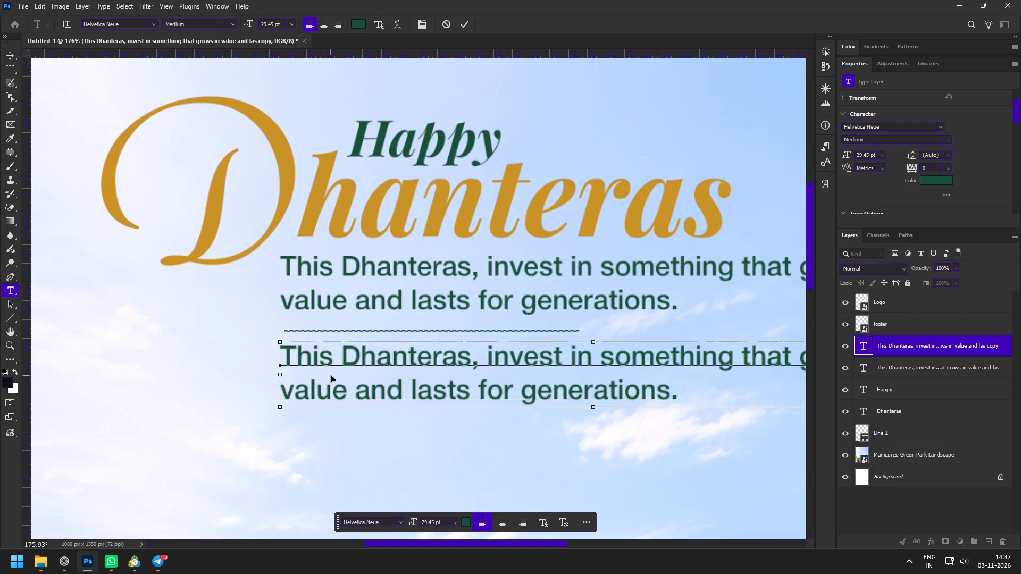
click(462, 24)
Break the wishing sentence onto a second line before "prosperous".
key(z)
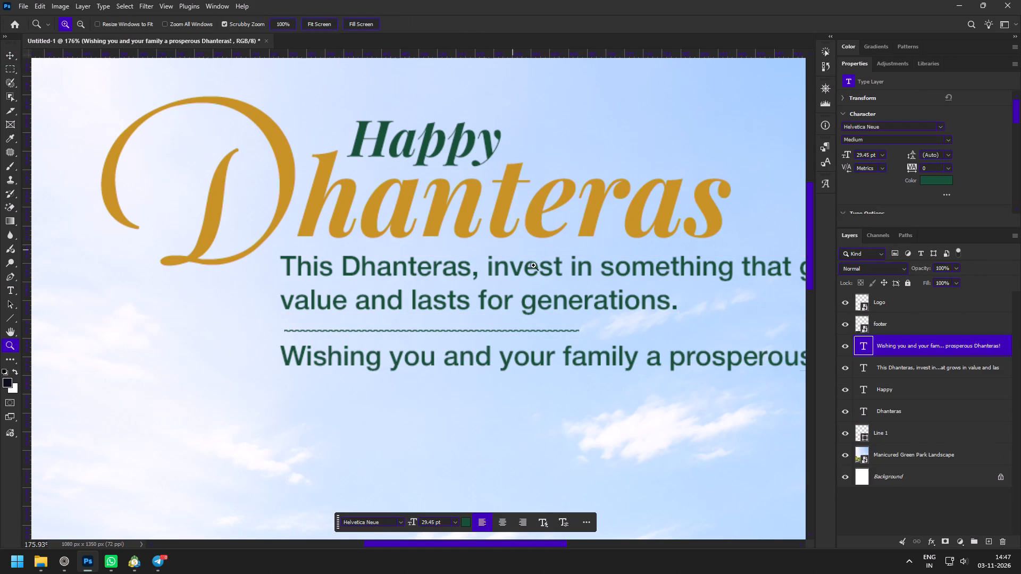
drag(538, 271, 515, 257)
key(space)
key(space)
key(space)
key(space)
key(space)
drag(580, 290, 468, 254)
drag(618, 278, 629, 293)
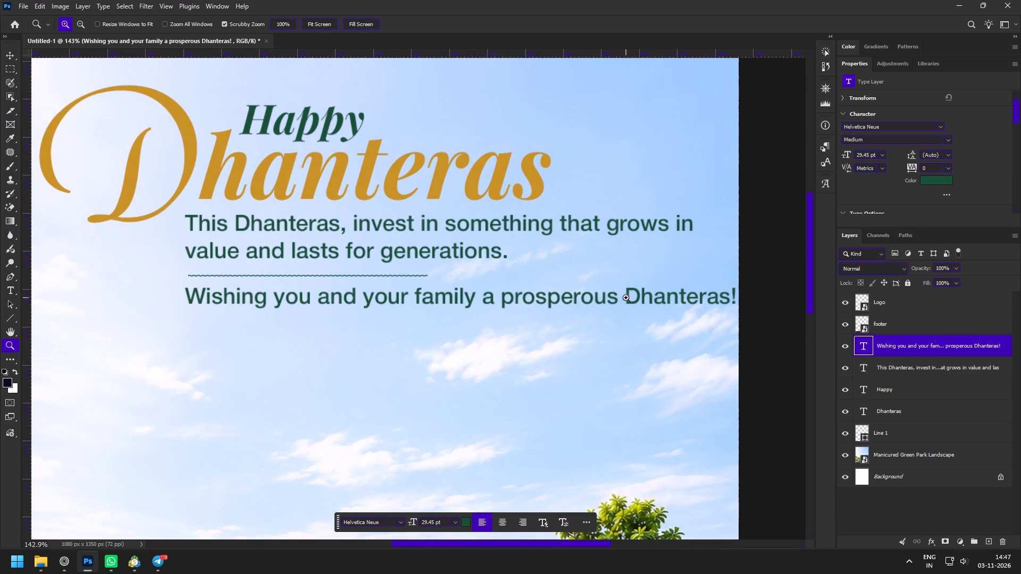
key(Return)
key(v)
double_click(625, 297)
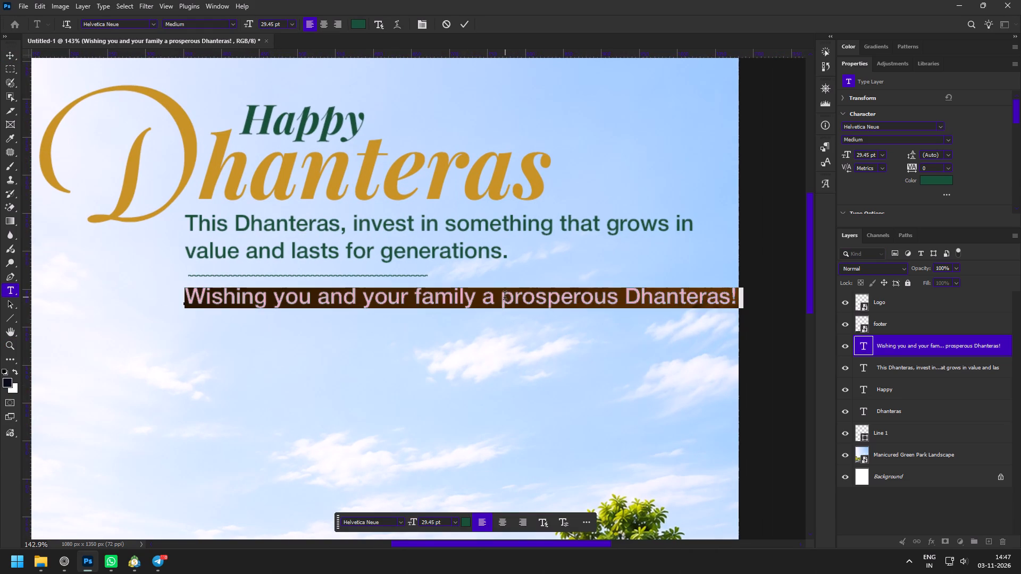
click(504, 297)
key(Return)
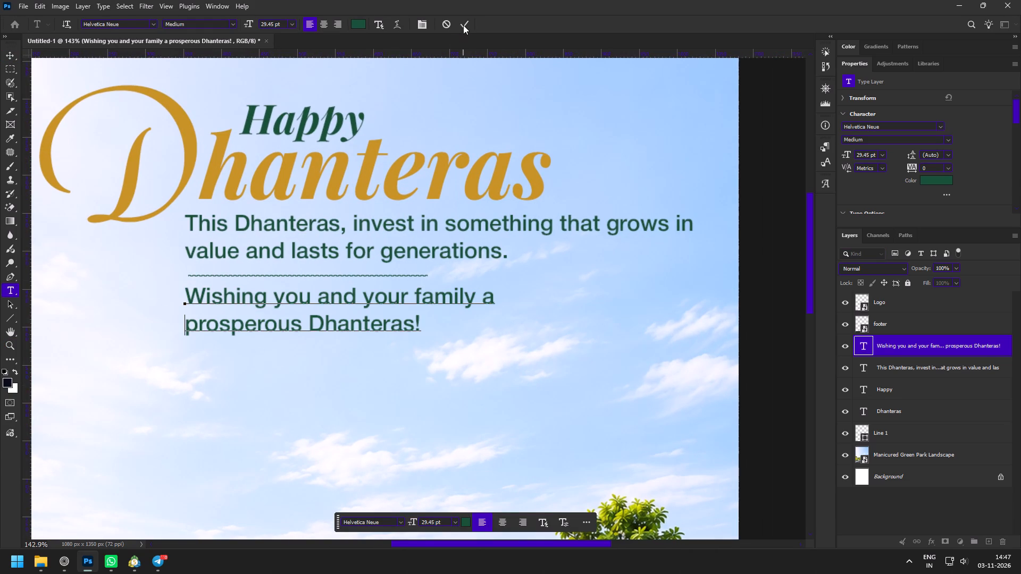
Enlarge the wishing sentence to about 120% and lower it slightly, keeping its left edge aligned with the invest sentence.
click(463, 25)
drag(497, 311, 554, 309)
key(ctrl+z)
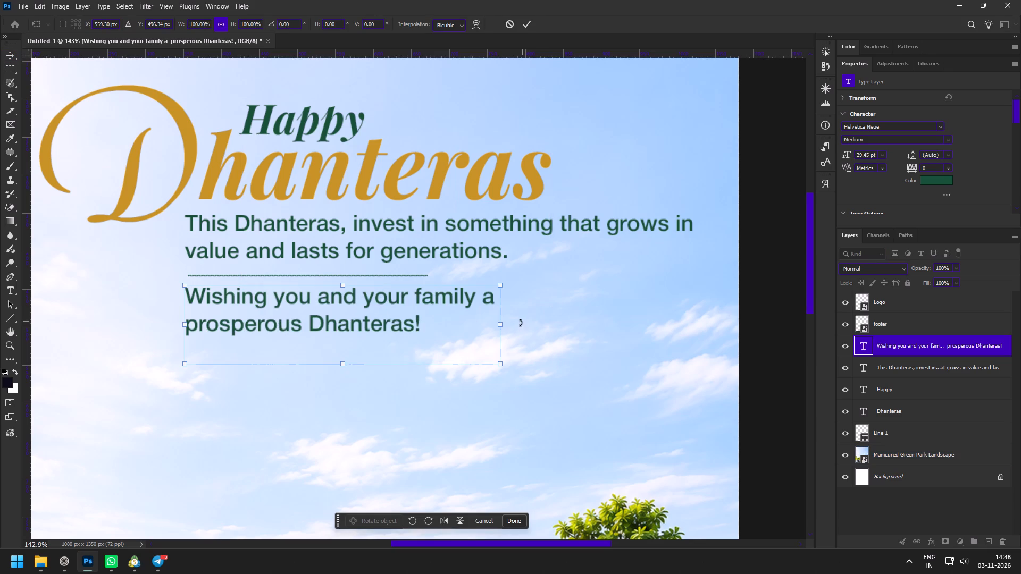
drag(499, 324, 562, 327)
drag(492, 327, 491, 338)
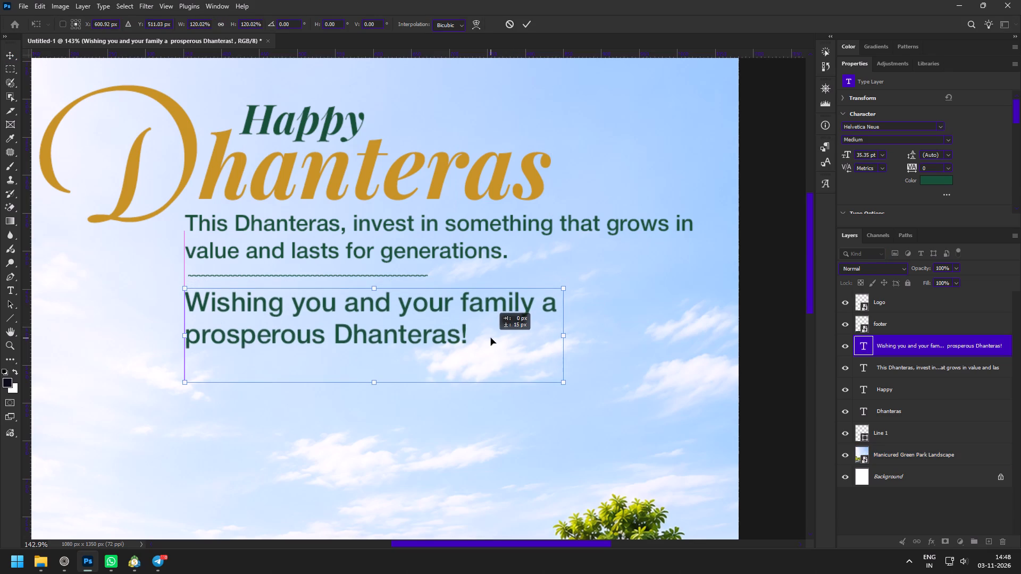
drag(491, 338, 490, 338)
click(529, 25)
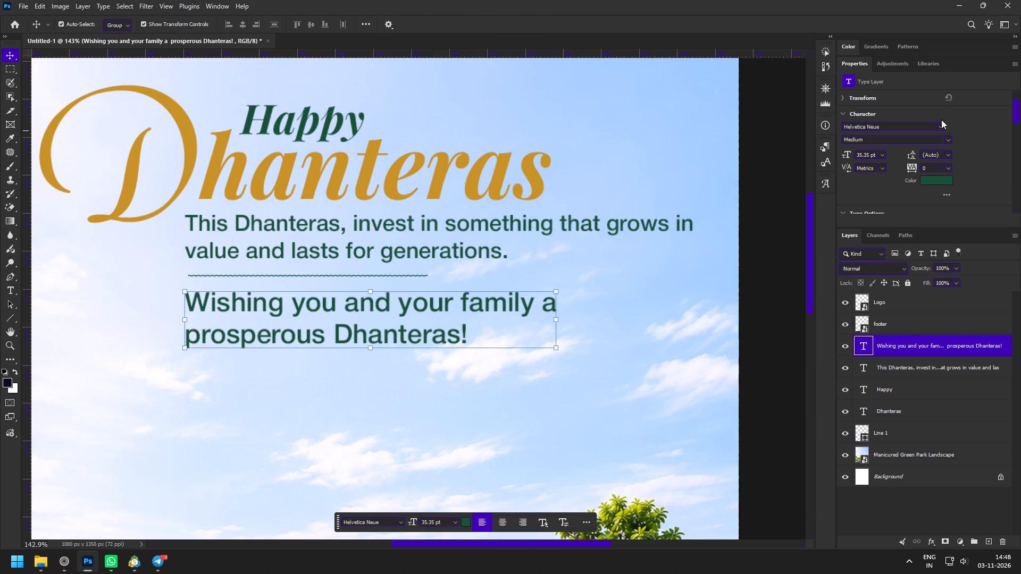
Set the wishing sentence's font weight to Bold.
click(950, 139)
click(871, 272)
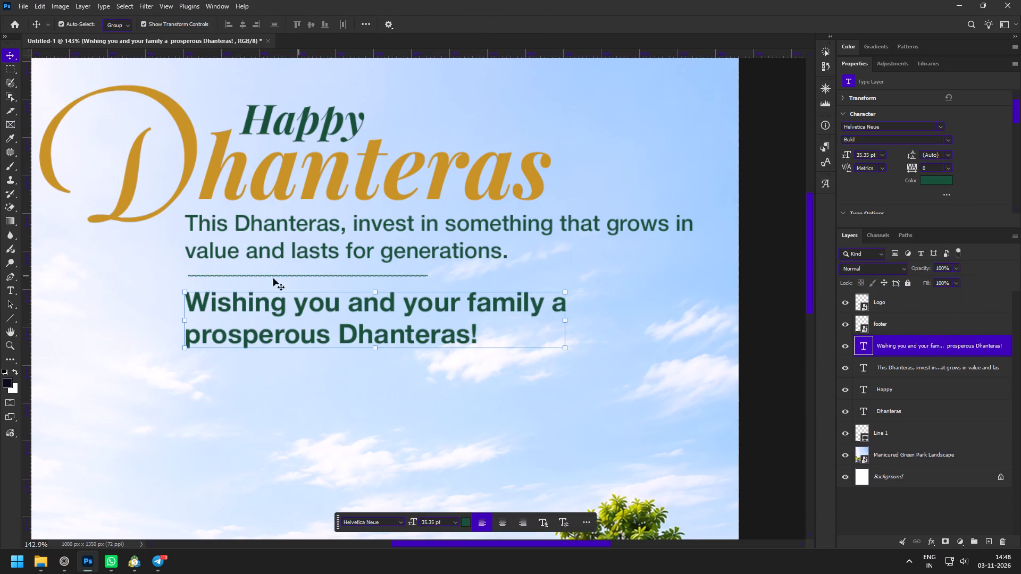
Scale the heading, both sentences and the divider line together to about 96% and centre them horizontally on the canvas, below the logo's height.
key(z)
key(space)
key(space)
key(space)
drag(364, 361, 349, 347)
key(z)
drag(358, 351, 324, 339)
key(space)
key(space)
key(space)
key(space)
key(space)
drag(324, 346, 396, 322)
drag(411, 207, 433, 241)
key(v)
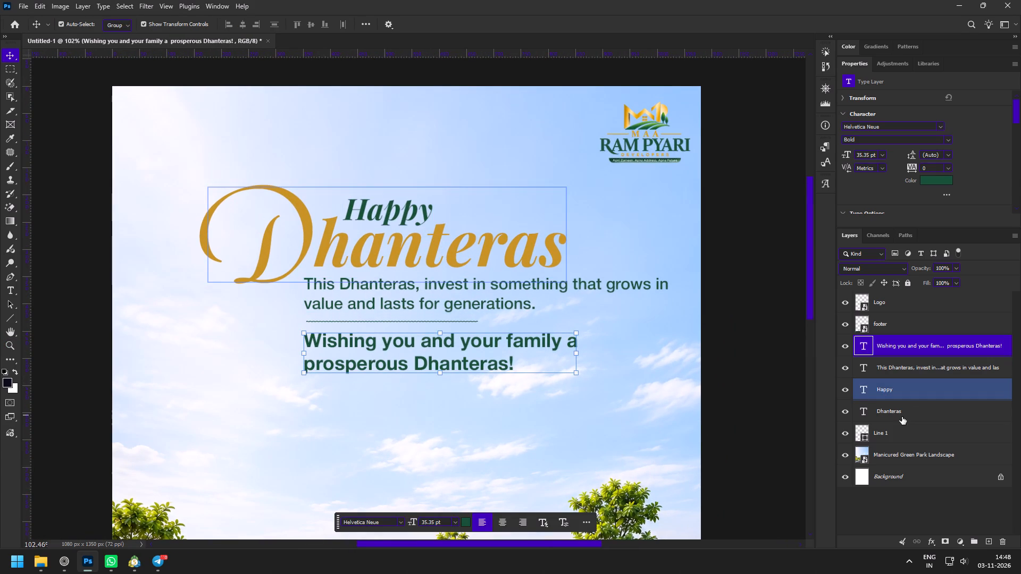
click(900, 435)
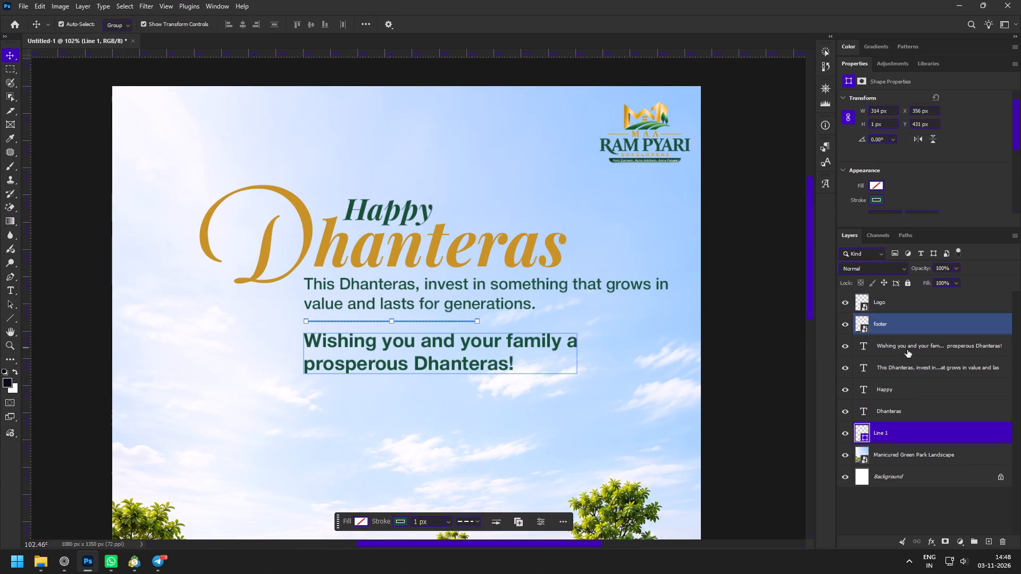
shift+click(907, 350)
drag(671, 284, 667, 284)
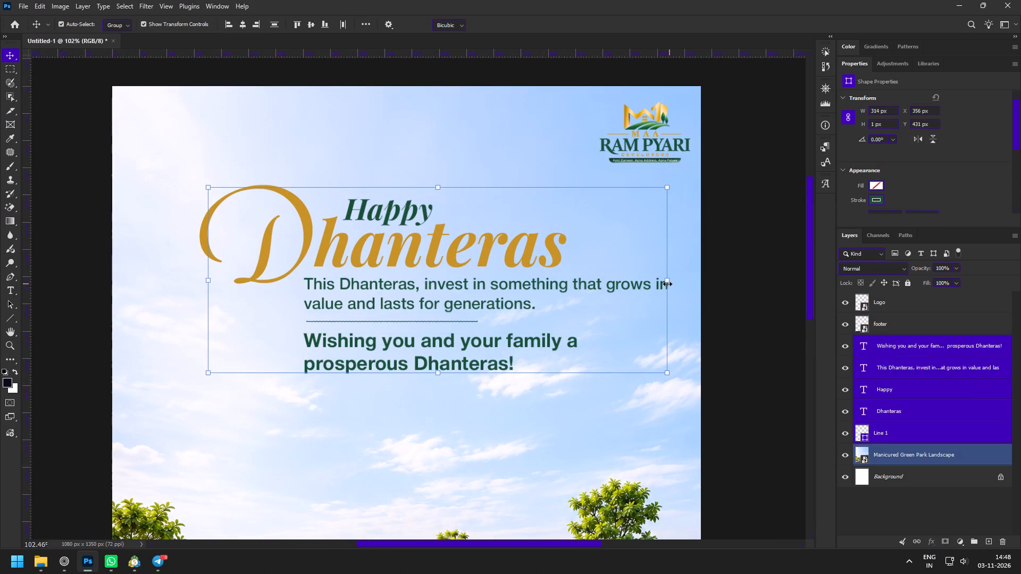
drag(667, 284, 617, 285)
drag(490, 299, 435, 274)
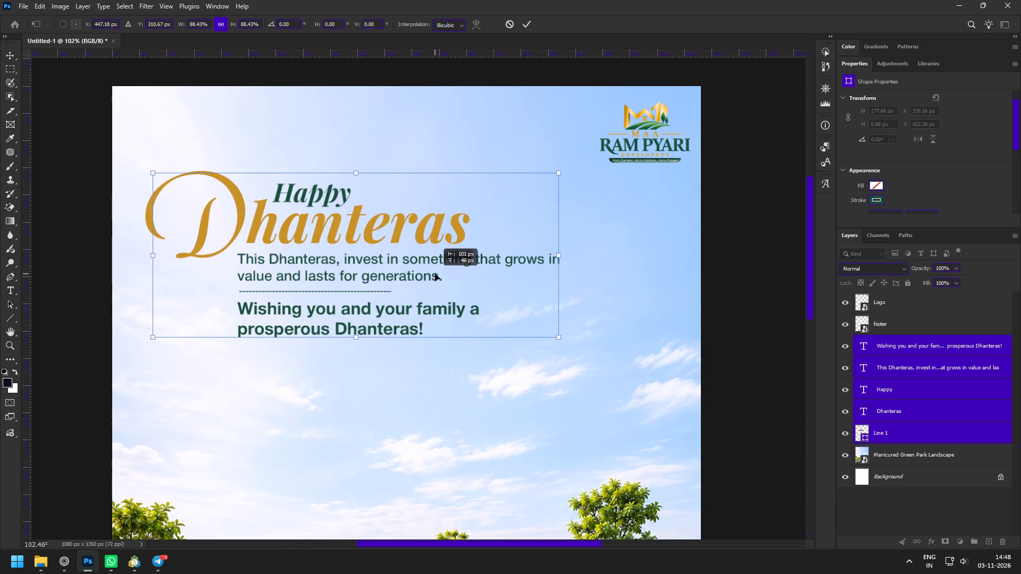
drag(435, 274, 487, 334)
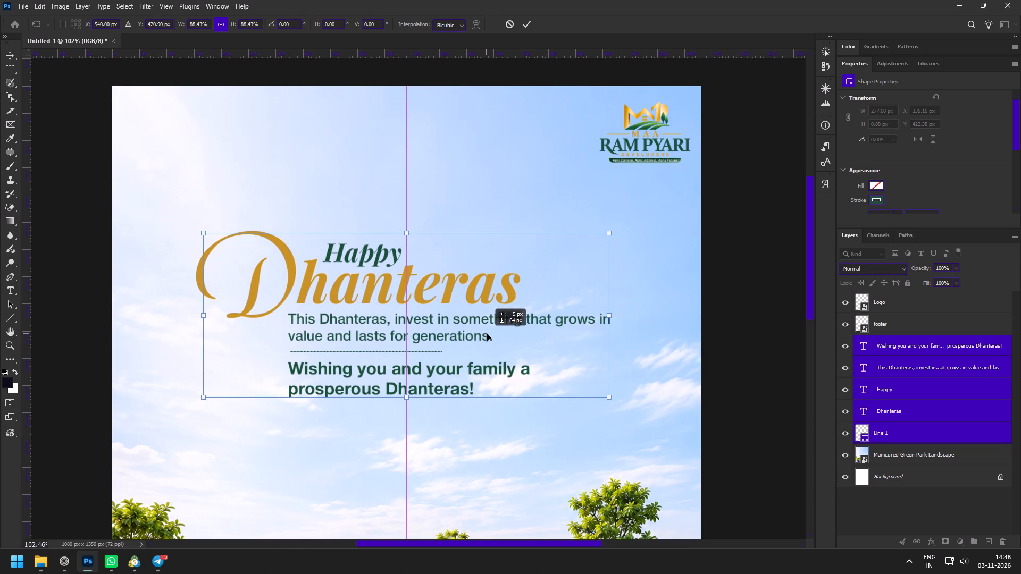
drag(487, 334, 488, 327)
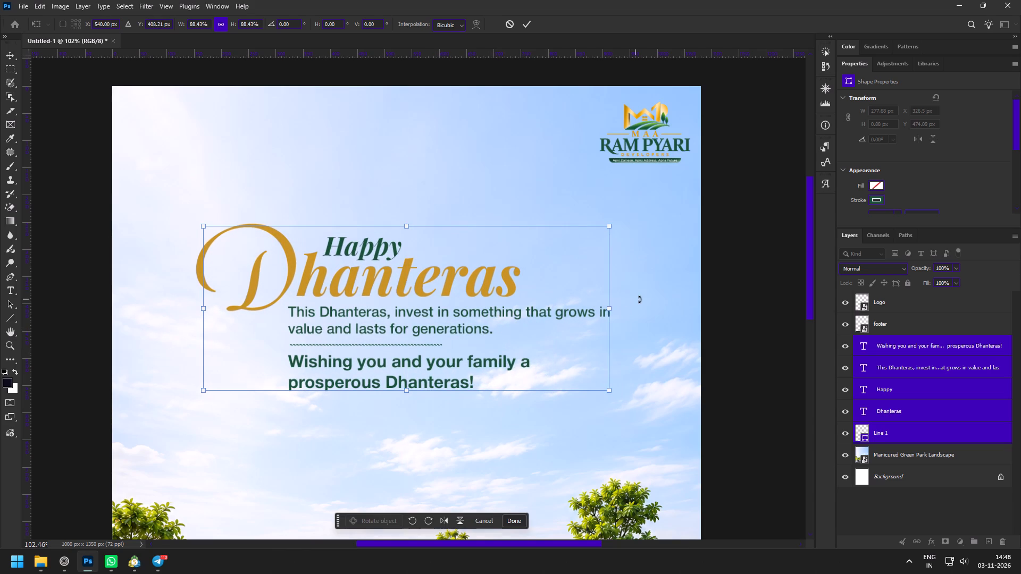
alt+drag(613, 309, 630, 311)
click(547, 316)
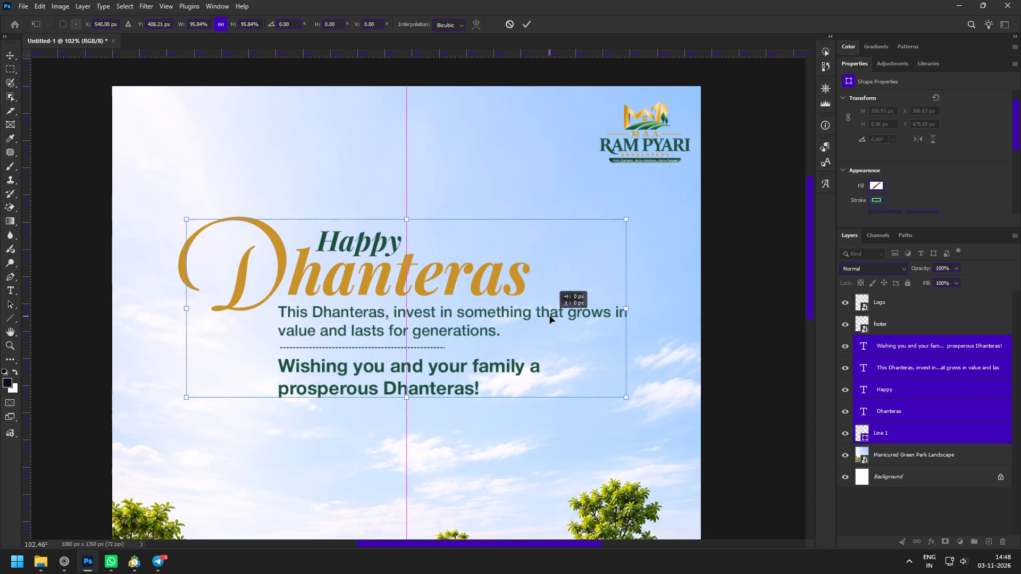
click(528, 23)
Move the logo to the top centre of the canvas, at X 461 px and Y 39 px.
click(630, 123)
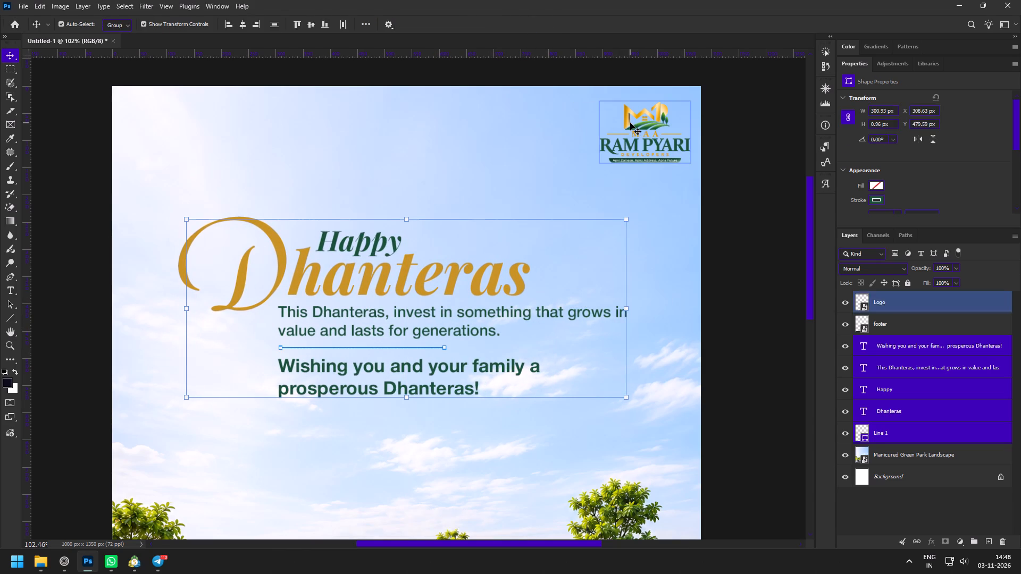
drag(655, 126, 422, 143)
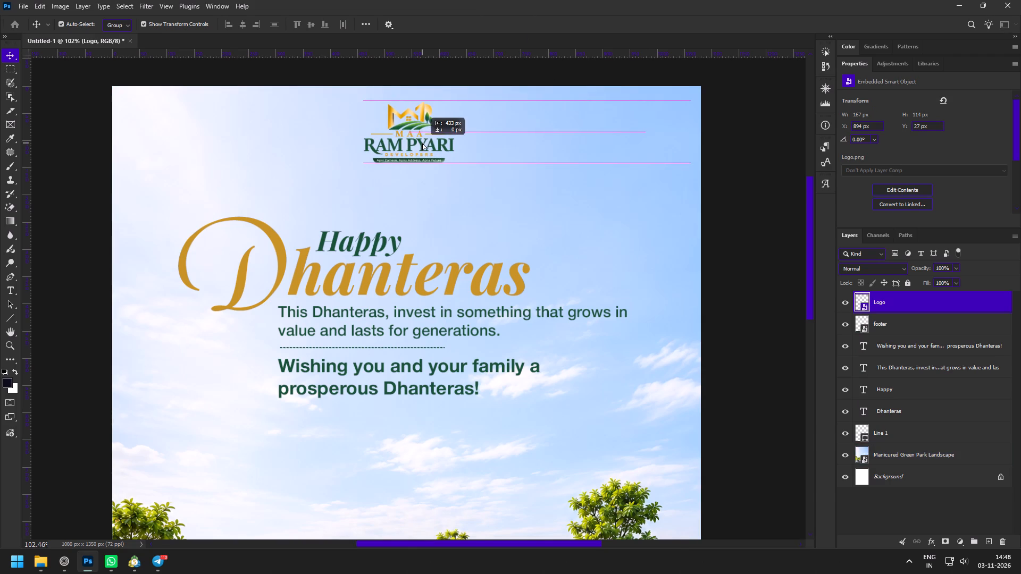
drag(422, 143, 422, 143)
key(z)
drag(455, 204, 427, 181)
key(space)
key(space)
key(space)
drag(430, 235, 466, 171)
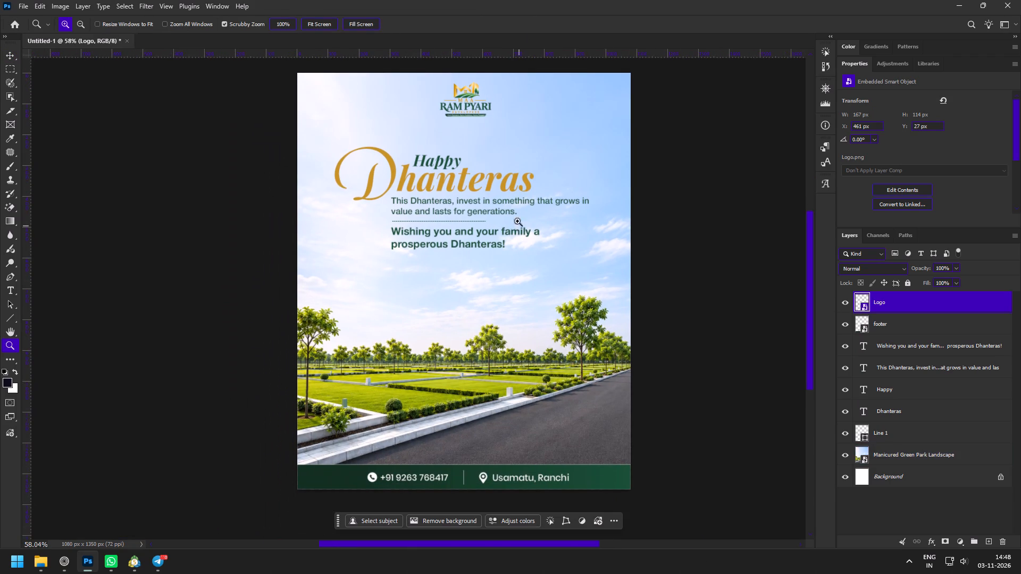
drag(490, 149, 501, 164)
drag(472, 109, 490, 131)
drag(480, 102, 483, 111)
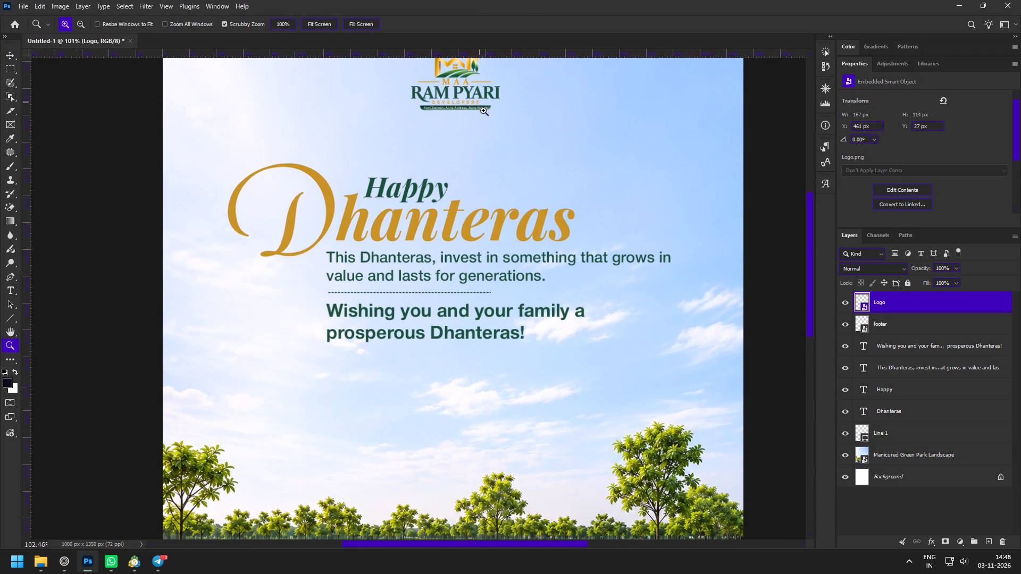
drag(483, 111, 486, 113)
key(v)
drag(480, 92, 481, 99)
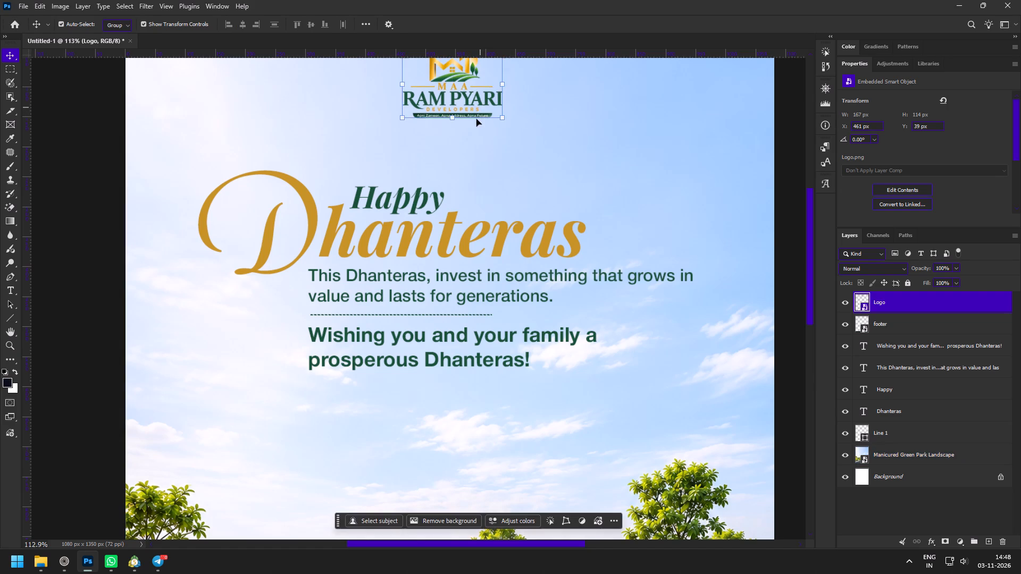
Move the wishing sentence straight down into the open sky just above the trees.
key(z)
key(space)
key(space)
key(space)
key(space)
drag(479, 133, 490, 237)
key(space)
key(space)
drag(505, 286, 480, 190)
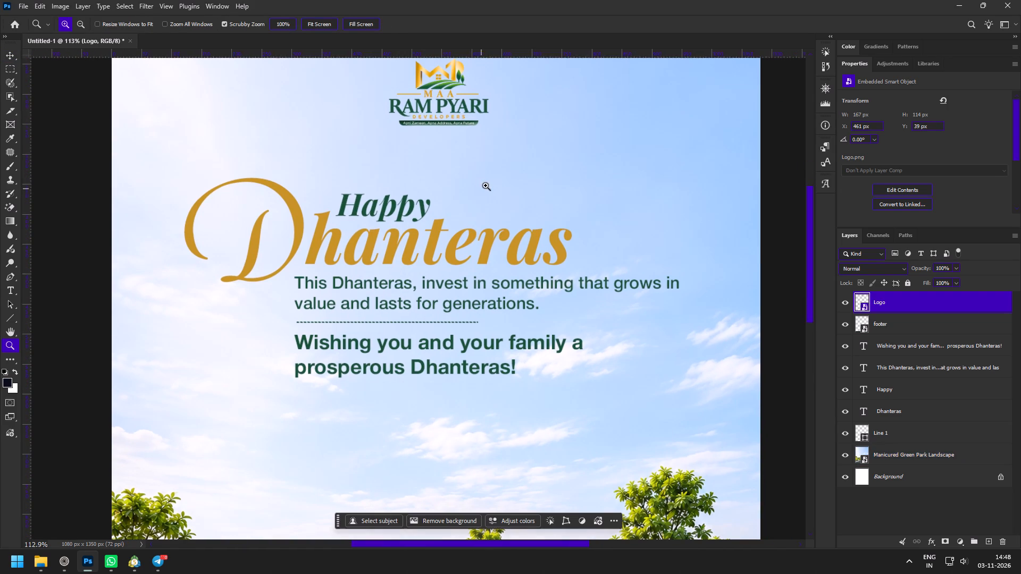
key(v)
click(363, 350)
shift+drag(411, 353, 409, 393)
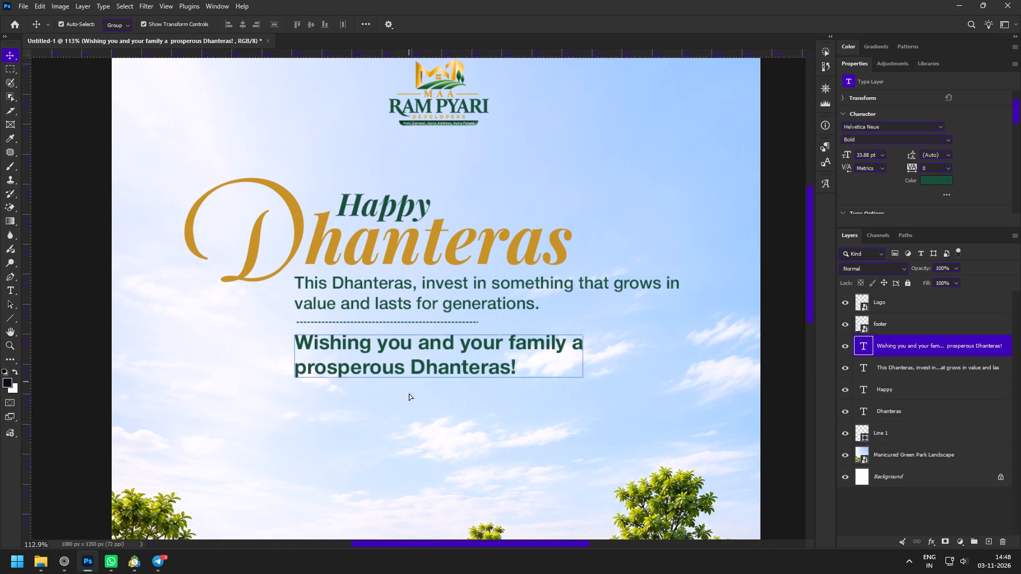
shift+drag(409, 393, 405, 451)
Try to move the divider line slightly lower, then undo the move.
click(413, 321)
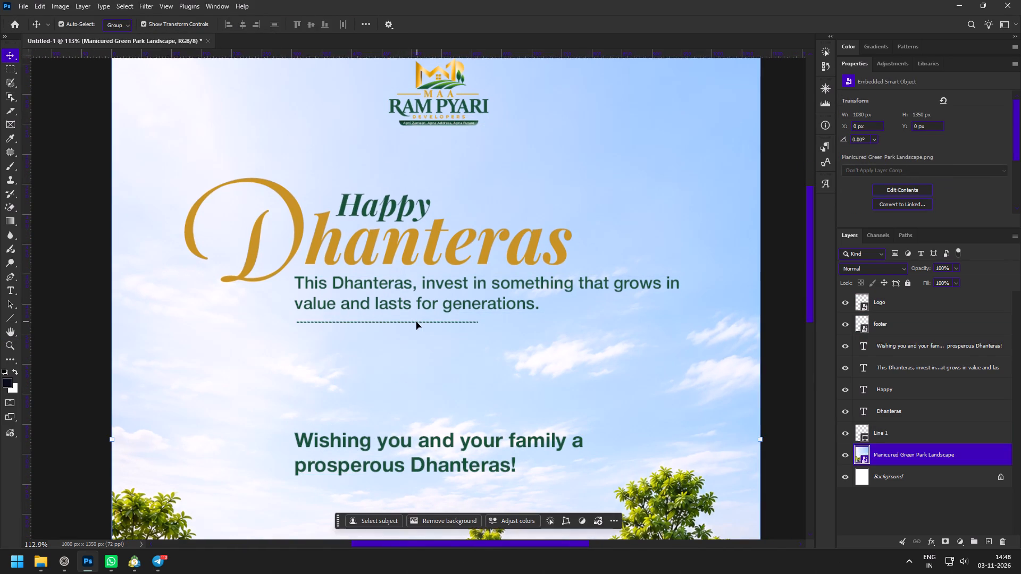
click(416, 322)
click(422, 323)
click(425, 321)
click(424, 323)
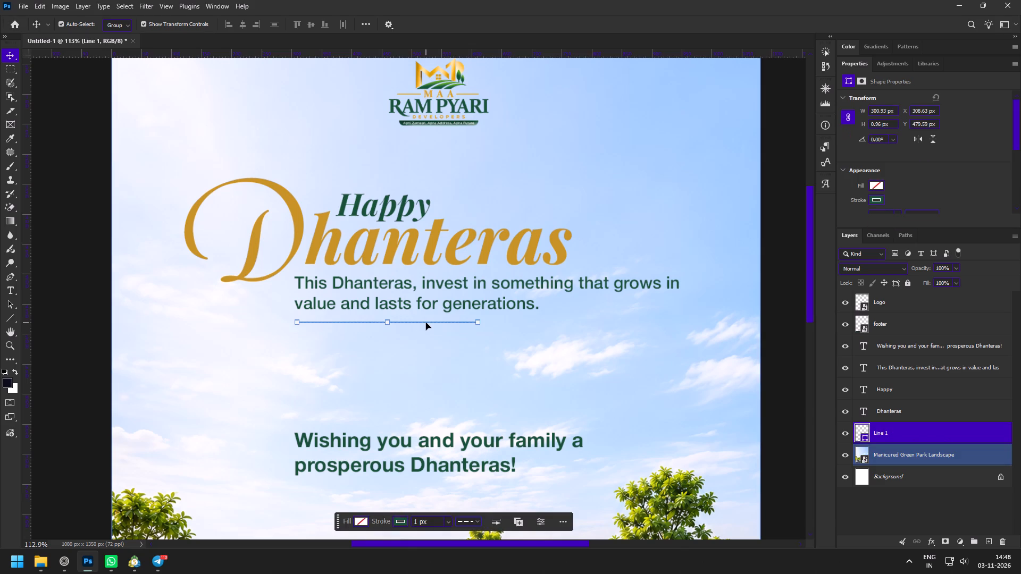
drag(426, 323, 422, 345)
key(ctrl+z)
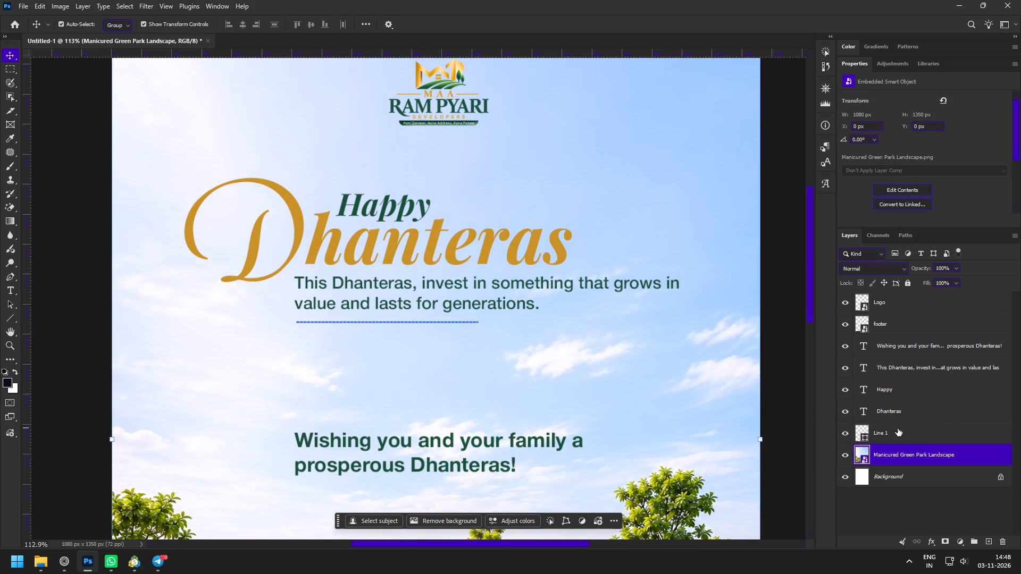
Hide the divider line's layer.
click(898, 428)
click(838, 428)
Centre-align the invest sentence's text and centre it horizontally on the canvas, a short gap below the heading.
click(424, 299)
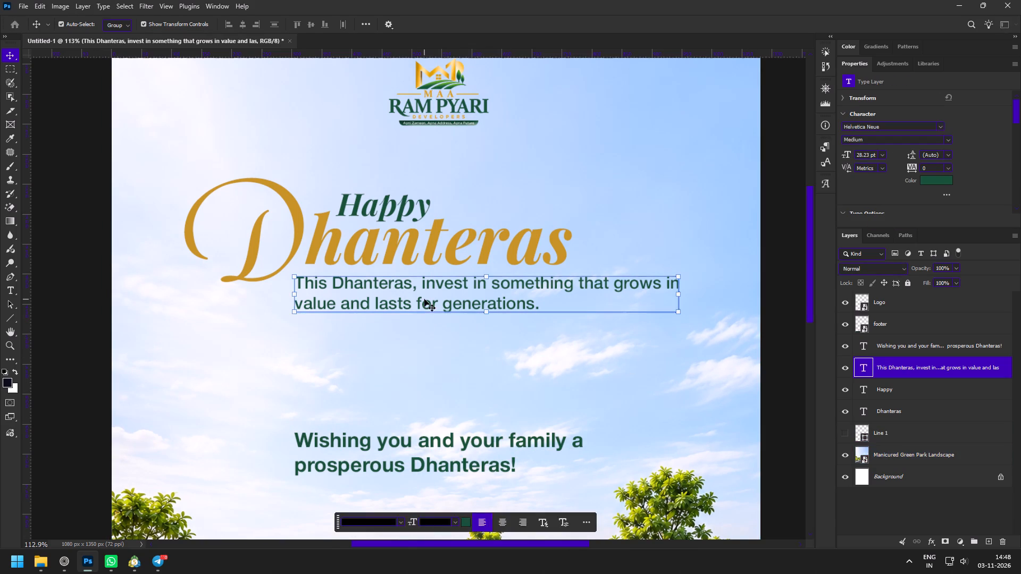
drag(453, 295, 424, 370)
double_click(424, 370)
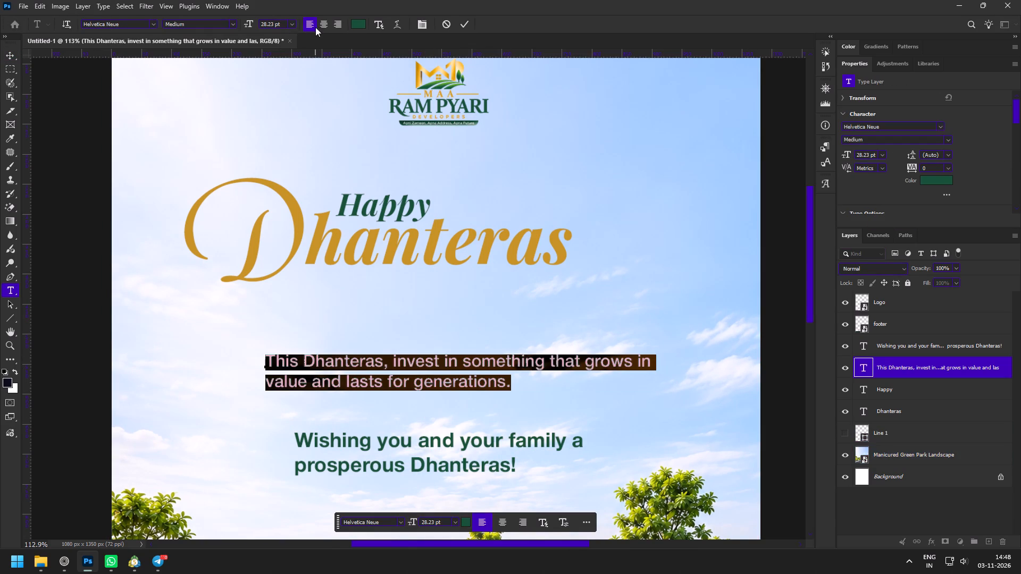
click(322, 27)
click(466, 22)
drag(351, 368, 554, 354)
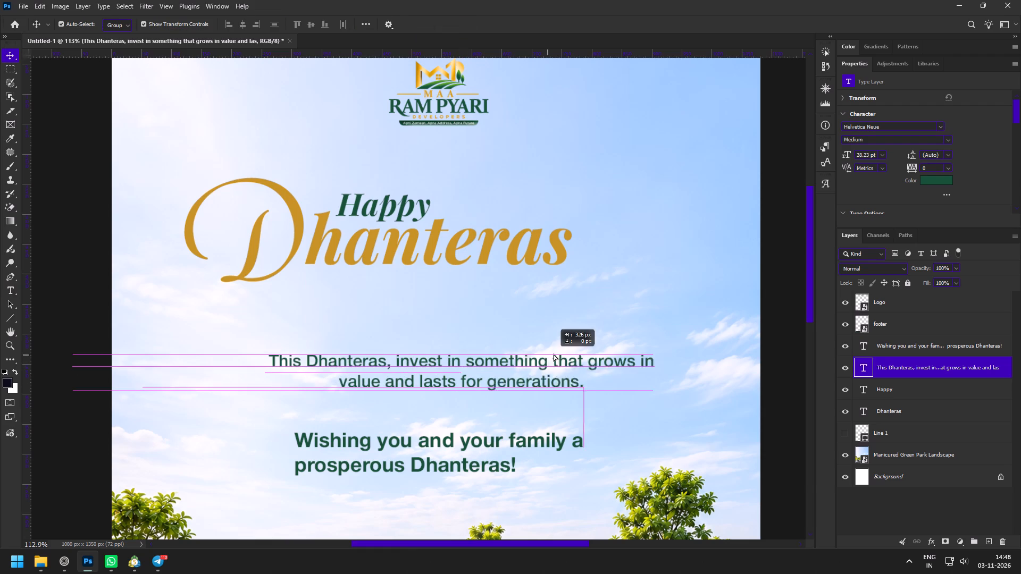
drag(554, 354, 521, 350)
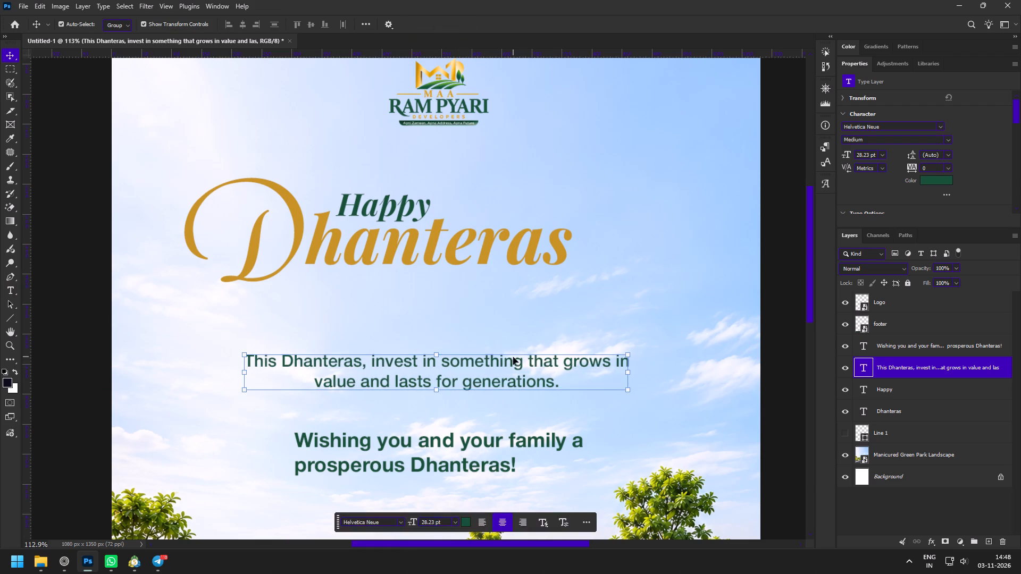
drag(513, 357, 513, 305)
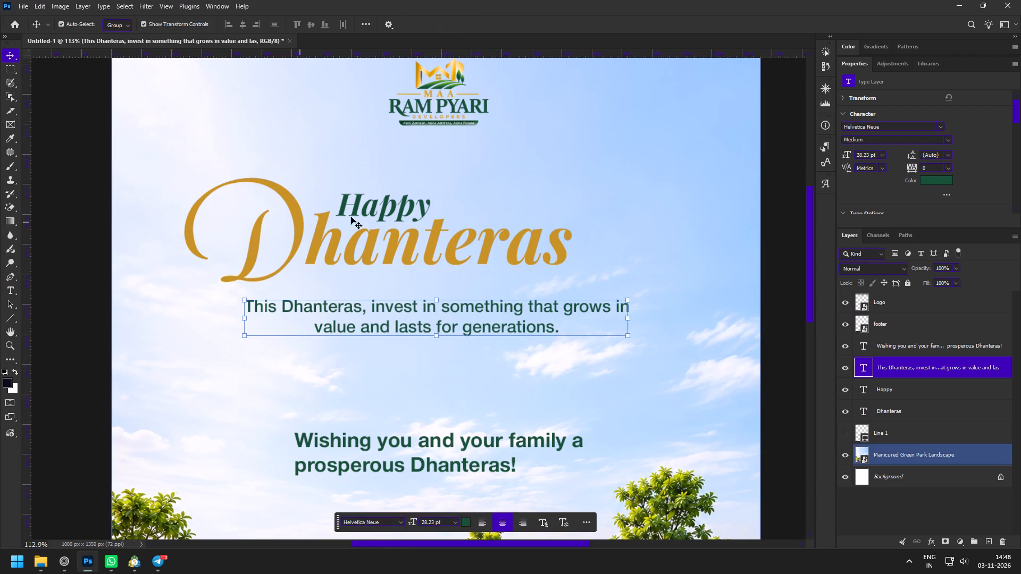
Move Happy and Dhanteras together about 89 px sideways so the heading is centred under the logo.
click(375, 202)
shift+click(295, 244)
drag(430, 252, 483, 245)
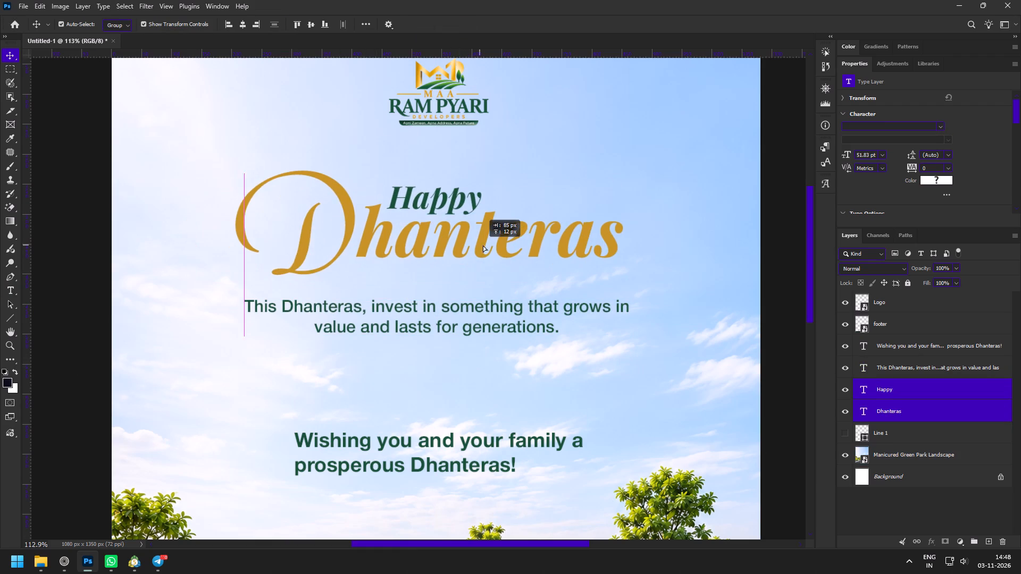
drag(483, 245, 482, 249)
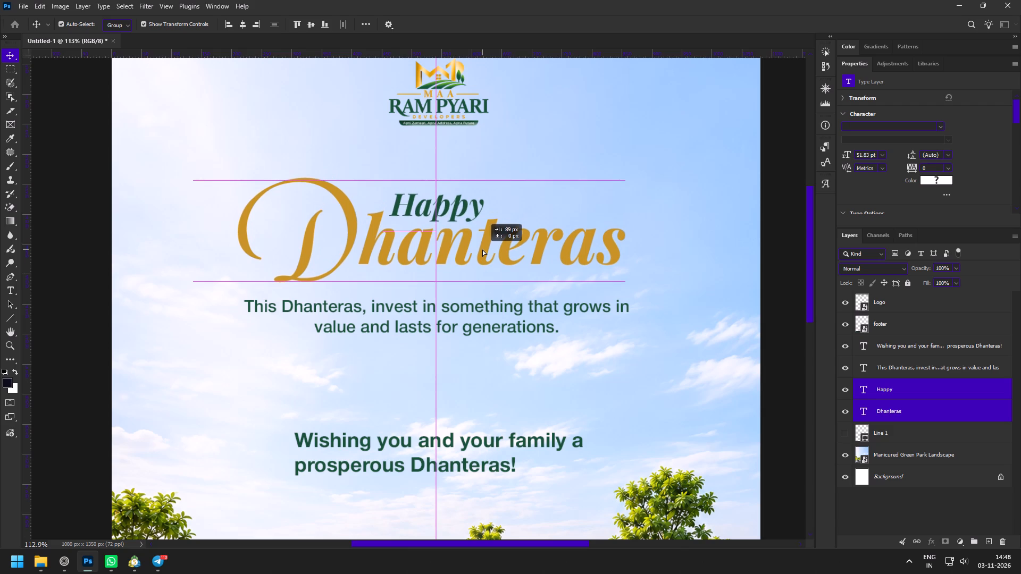
drag(482, 249, 482, 253)
Nudge the invest sentence slightly up towards the heading, keeping it horizontally centred.
click(470, 311)
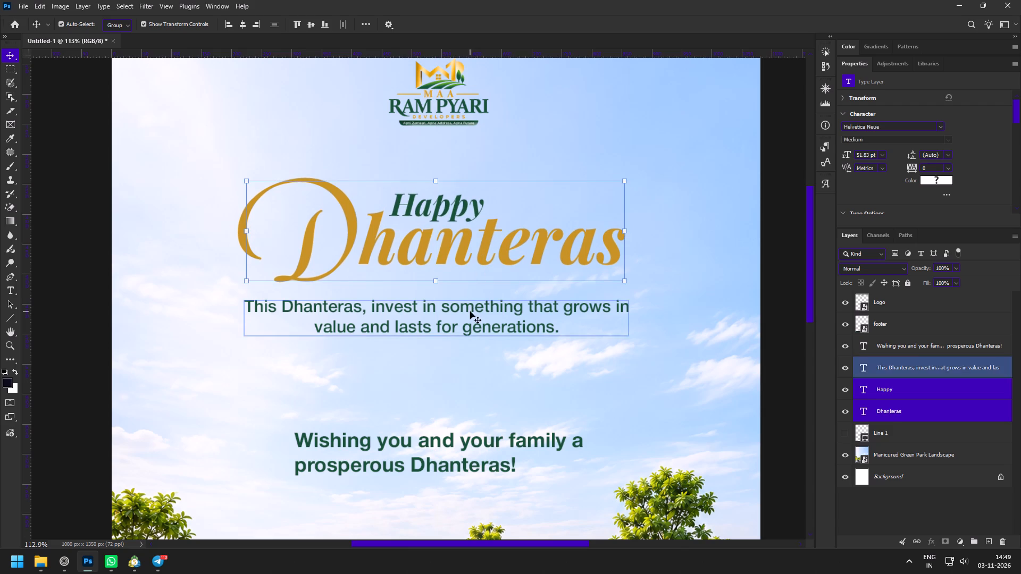
drag(475, 320, 475, 316)
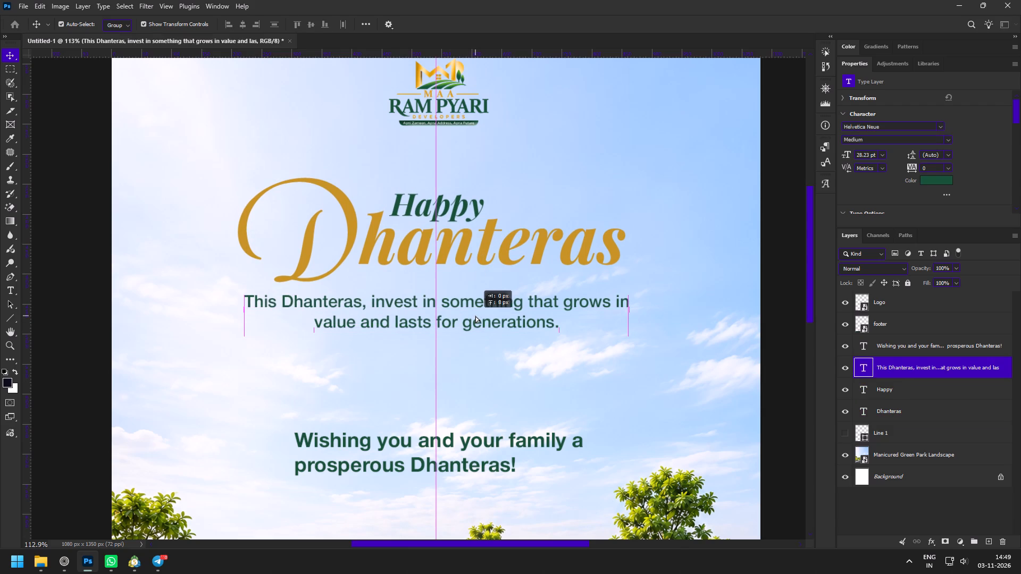
drag(475, 316, 475, 314)
Cut the decorative D out of the Dhanteras heading text, leaving "hanteras" on its layer.
key(z)
drag(496, 336, 461, 310)
key(space)
key(space)
key(space)
key(space)
key(space)
key(space)
drag(467, 331, 463, 231)
drag(468, 202, 479, 222)
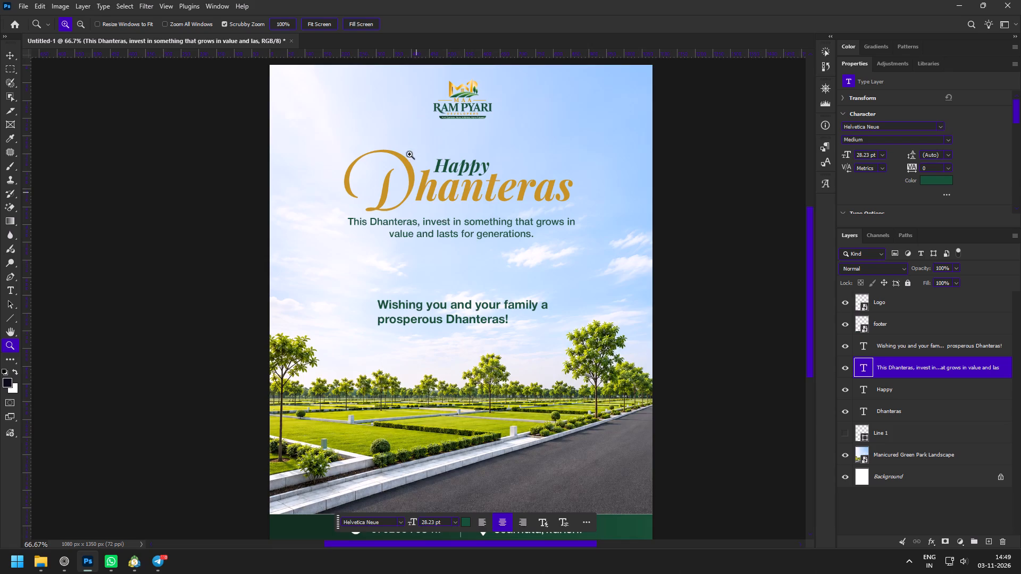
drag(409, 148, 432, 190)
key(v)
click(414, 217)
double_click(414, 217)
drag(412, 233, 323, 228)
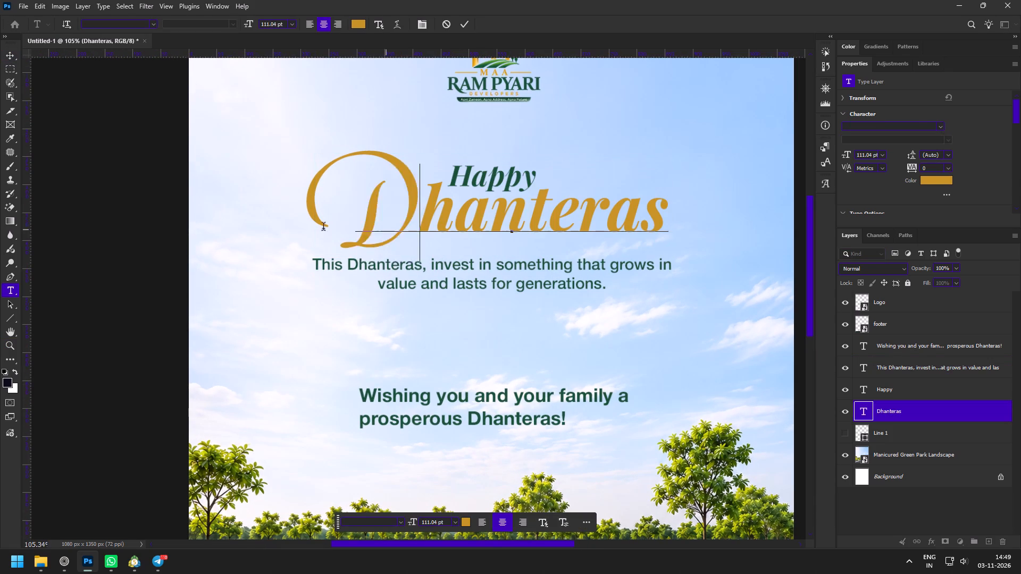
drag(323, 228, 306, 228)
key(ctrl+x)
key(ctrl+Return)
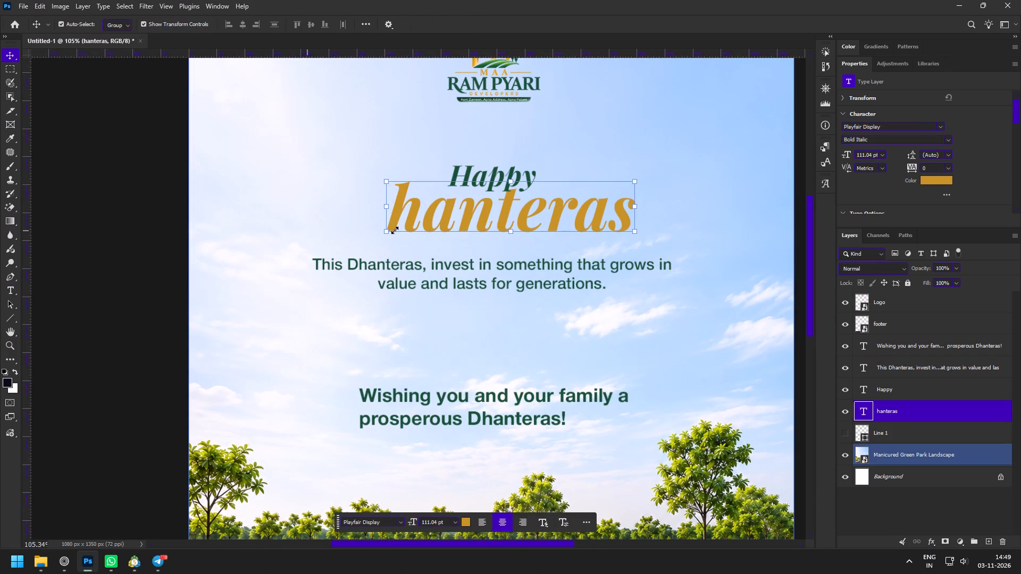
Duplicate the hanteras text layer, replace the copy's text with the cut decorative D, and place it directly before "hanteras".
alt+drag(446, 216, 281, 125)
double_click(281, 125)
key(ctrl+v)
key(ctrl+Return)
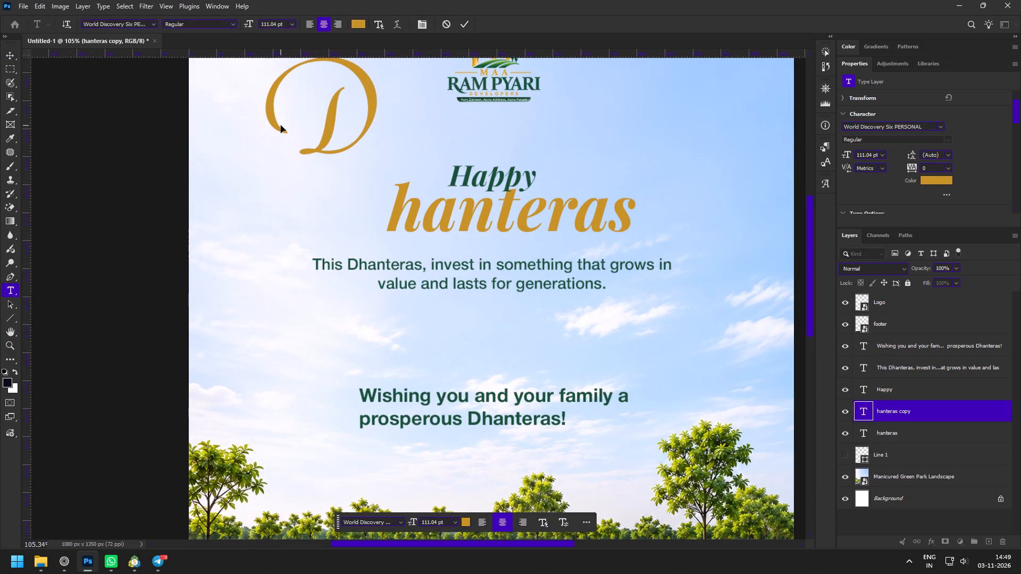
drag(322, 130, 327, 211)
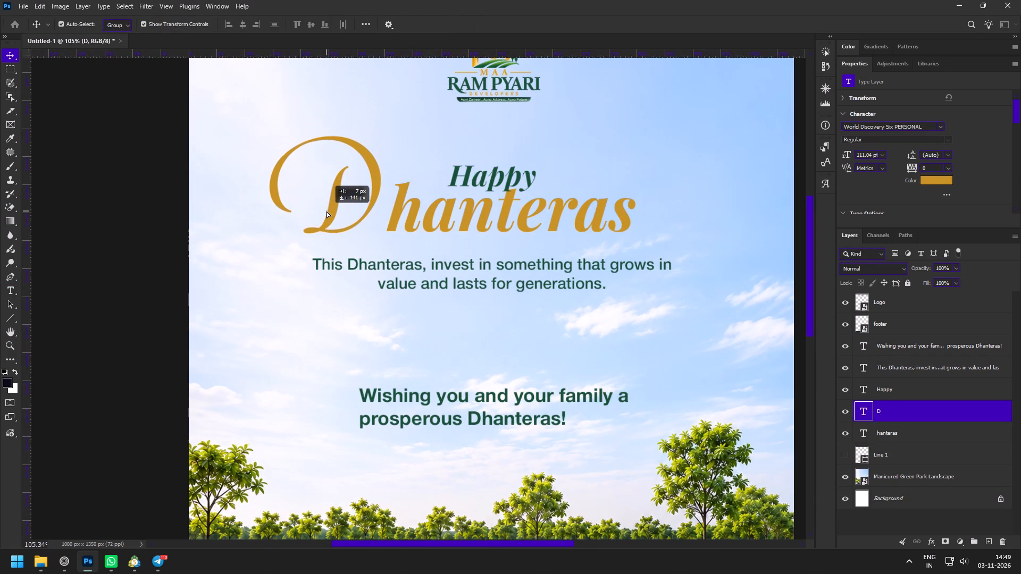
drag(327, 211, 329, 211)
Move the decorative D and hanteras together about 55 px sideways to centre the full word Dhanteras under the logo.
shift+click(439, 220)
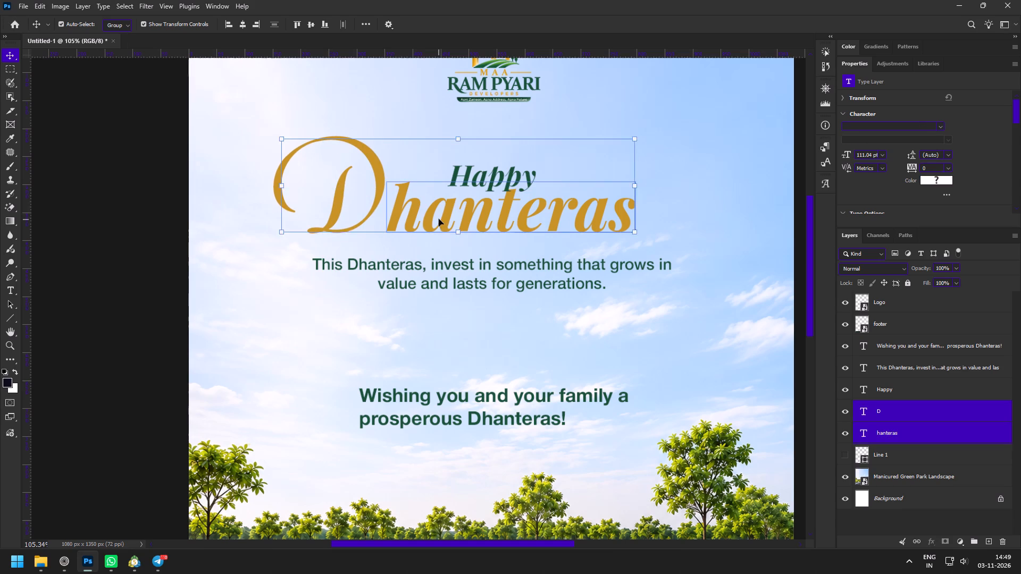
drag(439, 219, 460, 221)
key(ctrl+z)
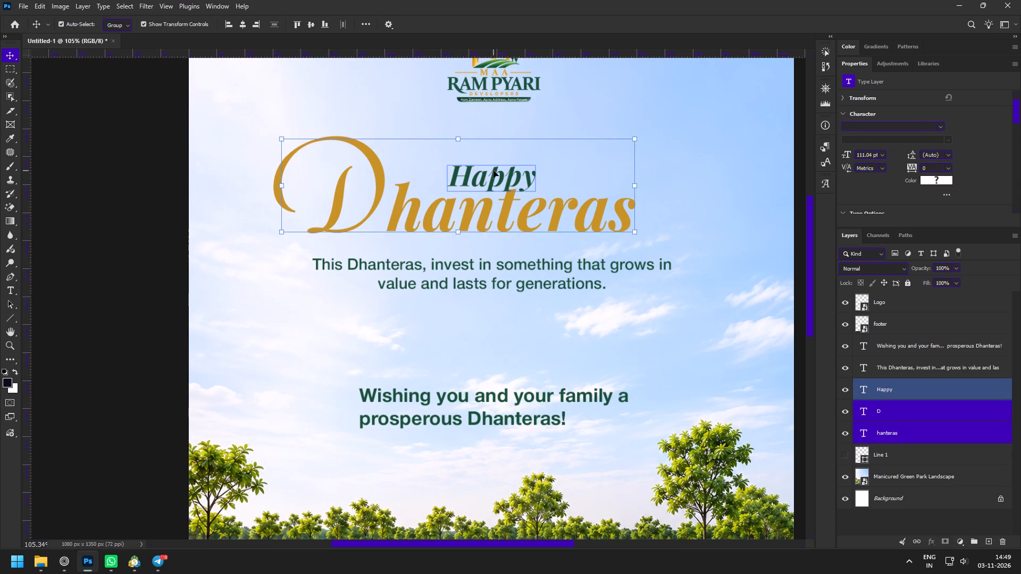
shift+click(493, 171)
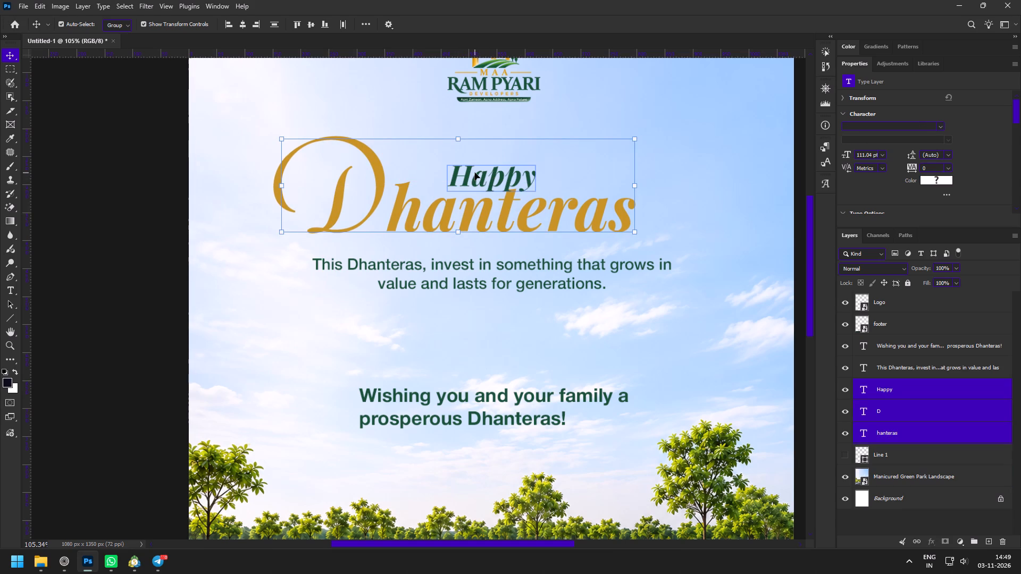
shift+click(475, 173)
drag(447, 215, 478, 219)
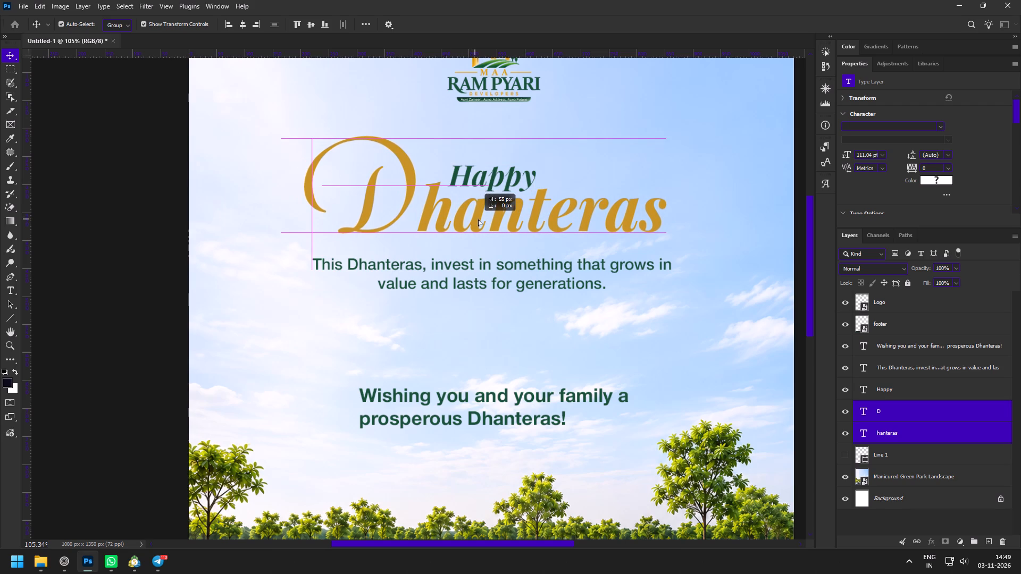
drag(478, 219, 478, 220)
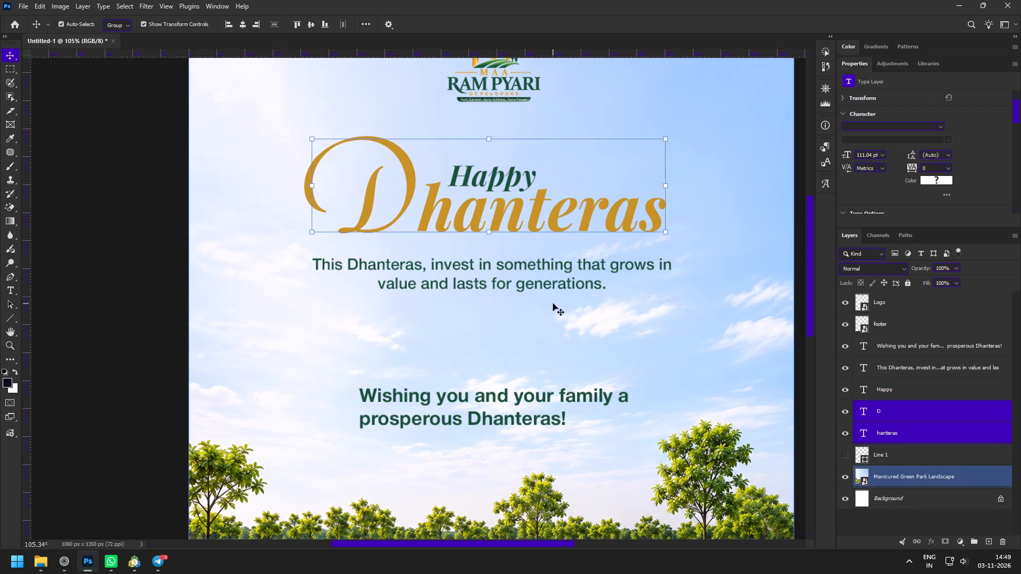
Move the invest sentence slightly up so it sits closer beneath the Dhanteras heading.
key(z)
key(v)
click(495, 282)
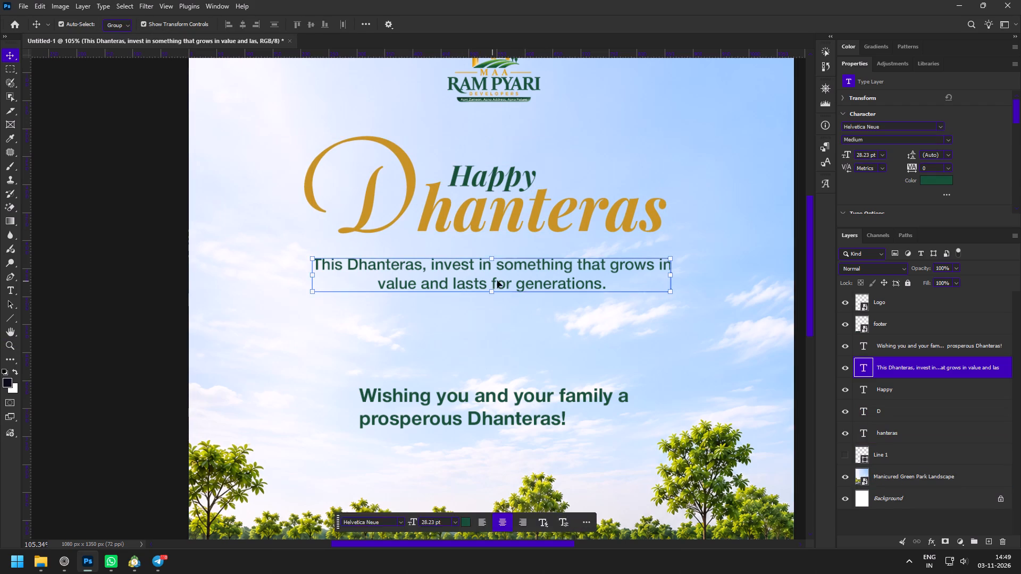
drag(498, 280, 501, 267)
Centre-align the "Wishing you and your family" text and place it centred a short gap below the invest sentence.
click(506, 412)
double_click(473, 405)
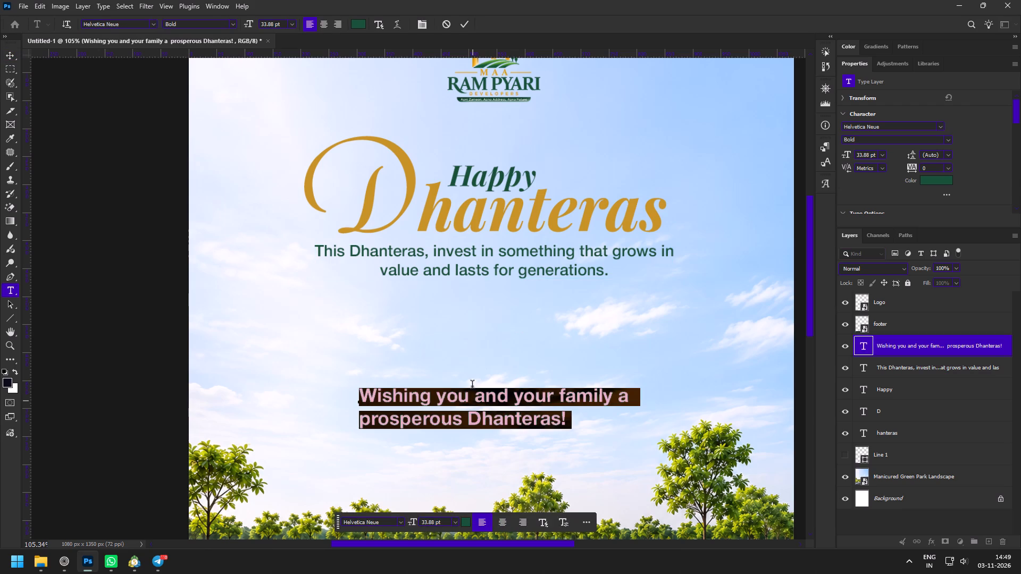
click(322, 26)
click(470, 23)
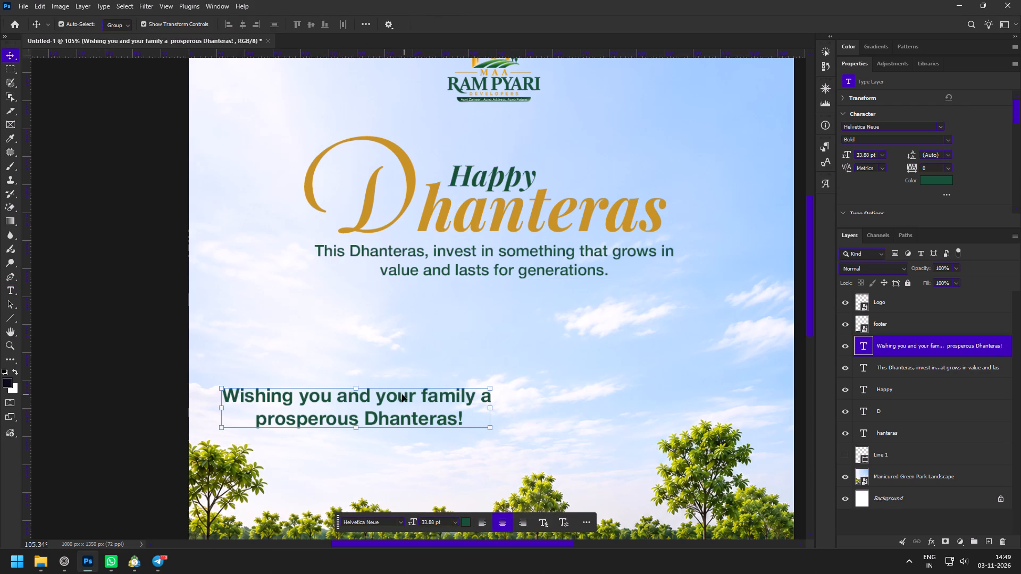
drag(408, 407, 549, 317)
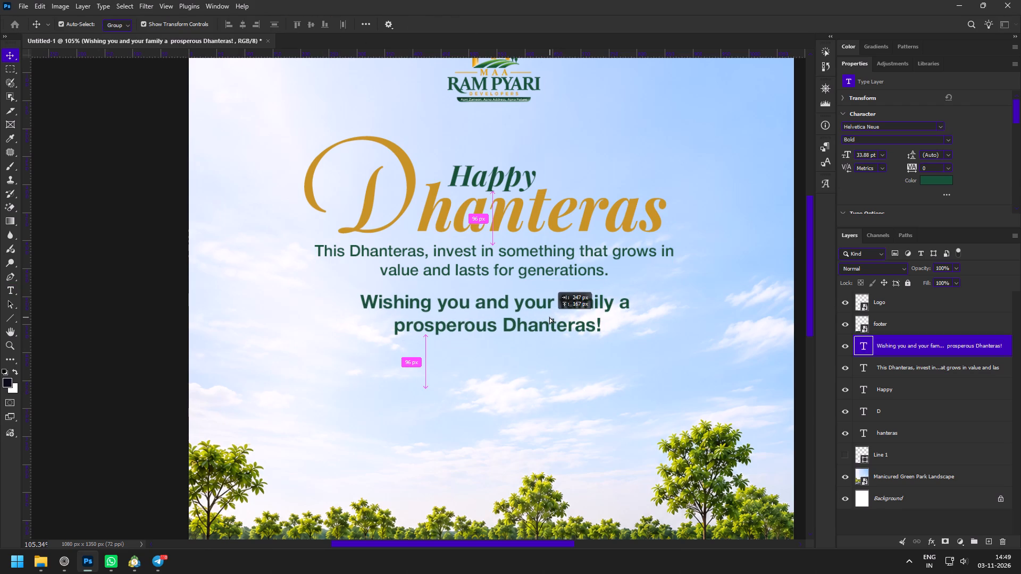
drag(549, 317, 545, 311)
Recolour "Dhanteras!" in the wishing text with the heading's gold, c59224.
key(z)
key(space)
key(space)
drag(574, 373, 525, 362)
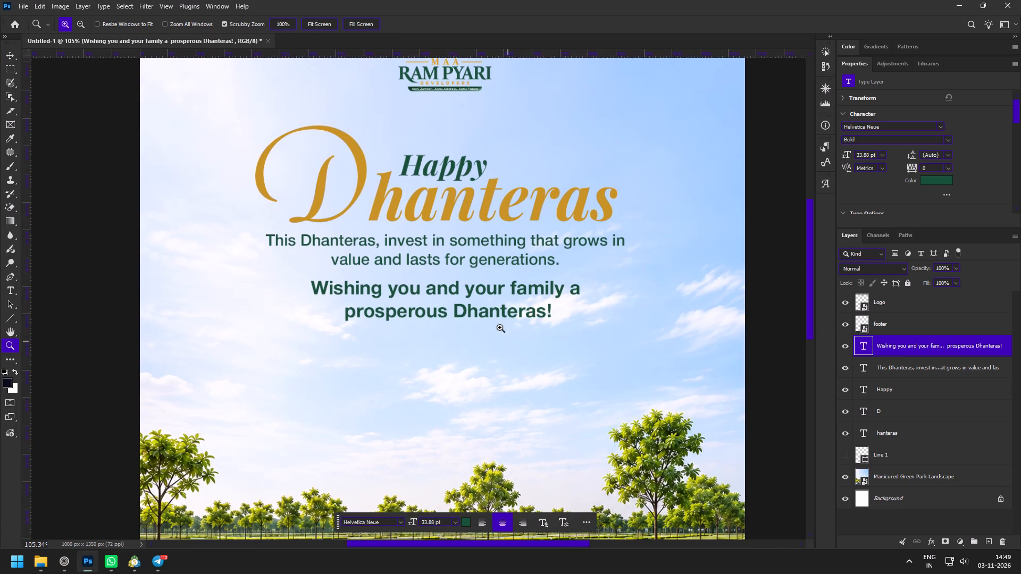
key(z)
drag(463, 297, 481, 320)
key(v)
double_click(485, 319)
drag(452, 318, 620, 334)
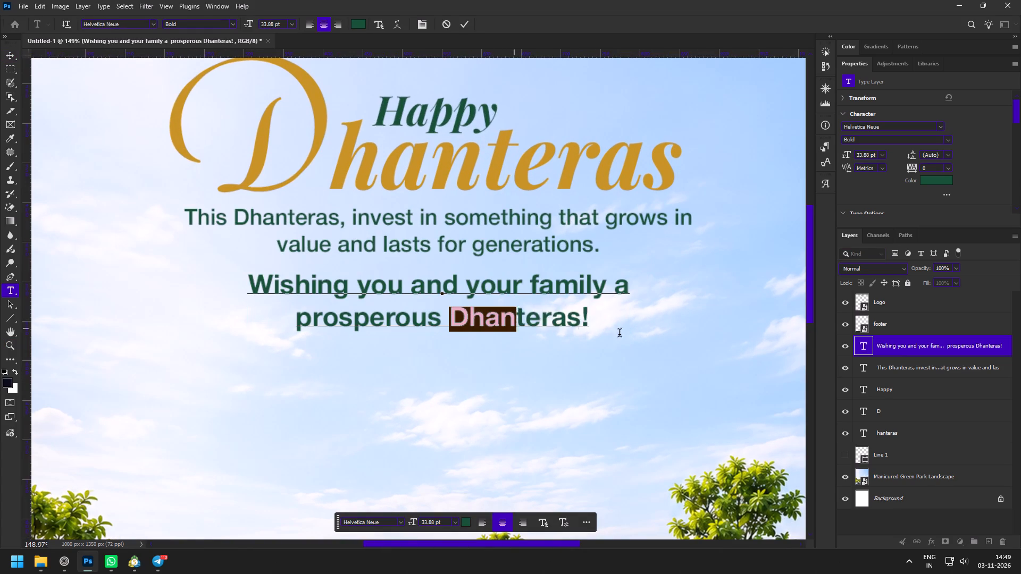
drag(620, 334, 635, 334)
click(934, 180)
click(519, 174)
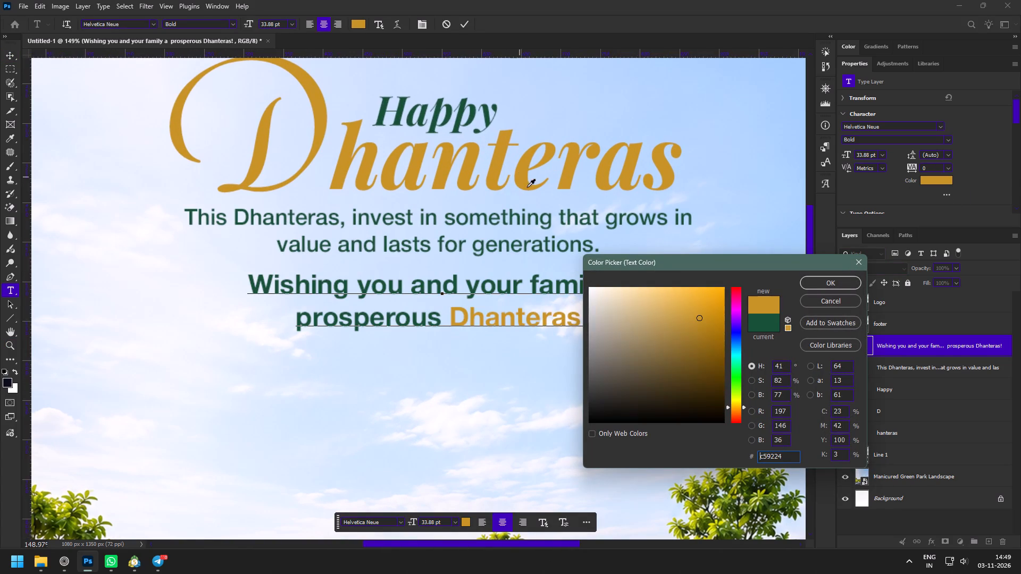
click(825, 282)
click(466, 21)
Move the wishing text straight down to open room for a divider beneath the invest sentence.
key(z)
drag(511, 222, 483, 213)
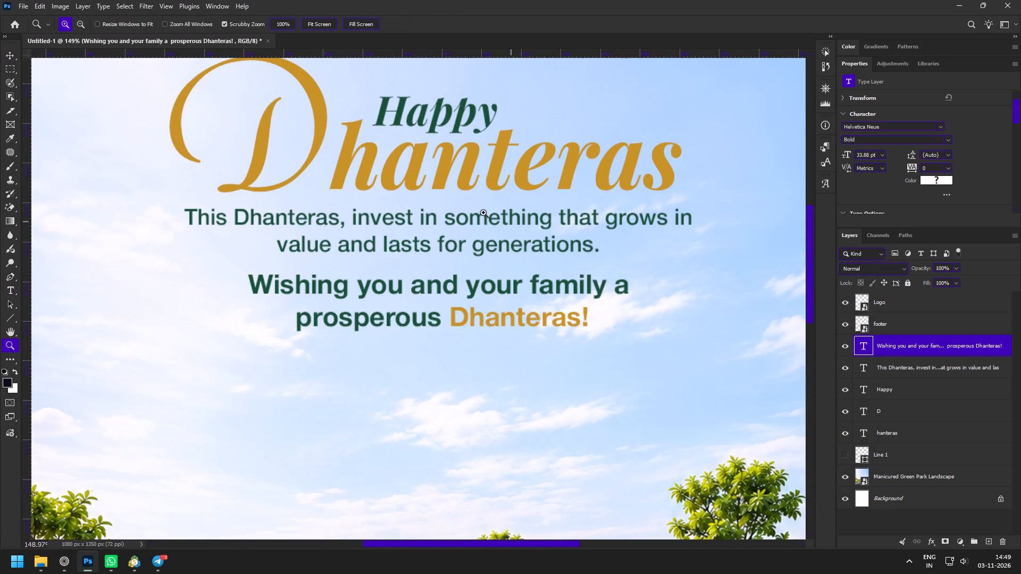
drag(483, 213, 463, 203)
key(space)
key(space)
key(space)
key(space)
key(space)
drag(488, 276, 476, 283)
drag(457, 217, 486, 254)
drag(474, 219, 496, 258)
key(v)
click(488, 343)
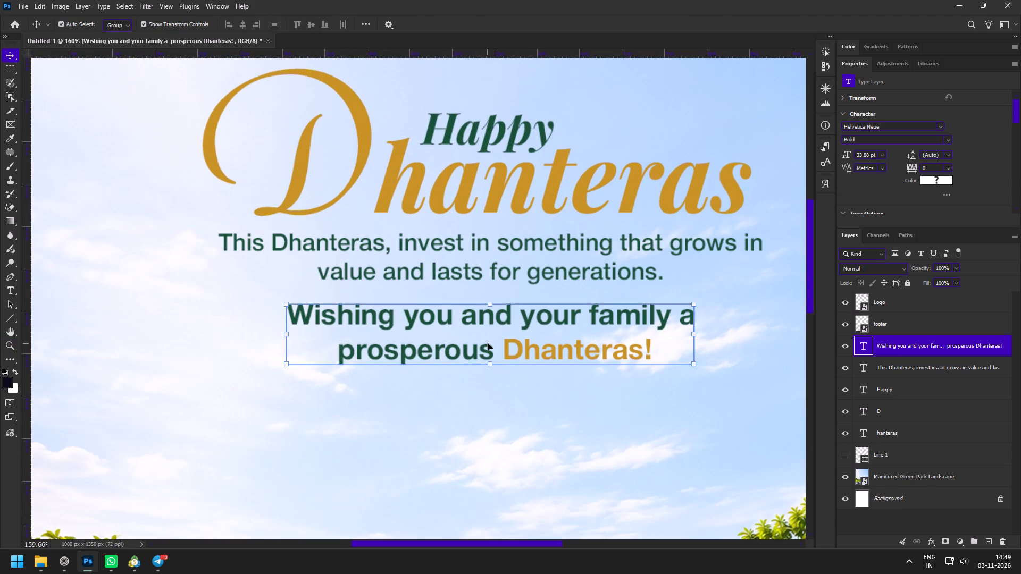
drag(540, 333, 540, 356)
Show the hidden Line 1 dashed divider and move it, centred horizontally, into the gap between the invest and wishing texts.
click(848, 453)
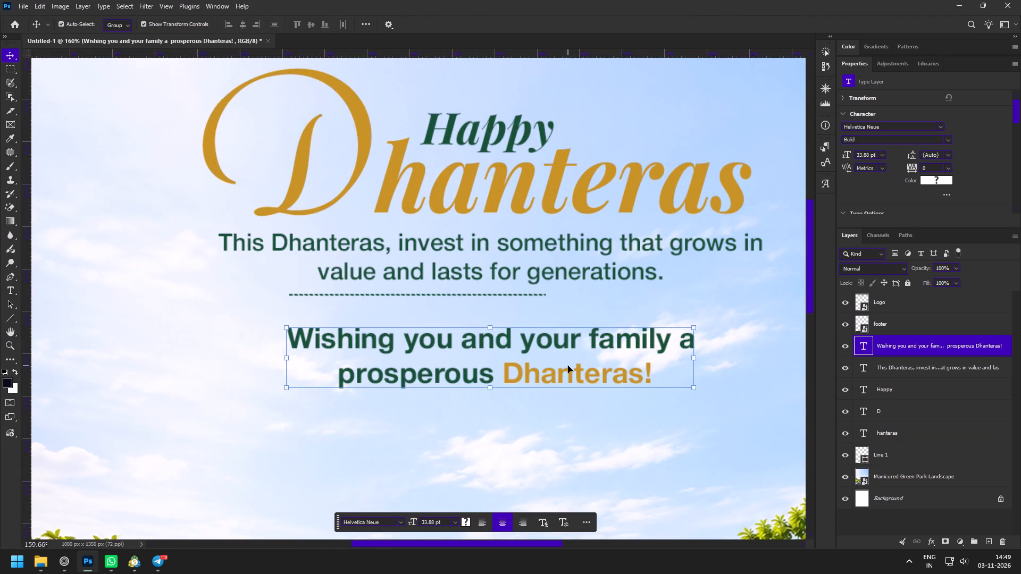
key(z)
drag(486, 271, 512, 322)
key(v)
click(464, 317)
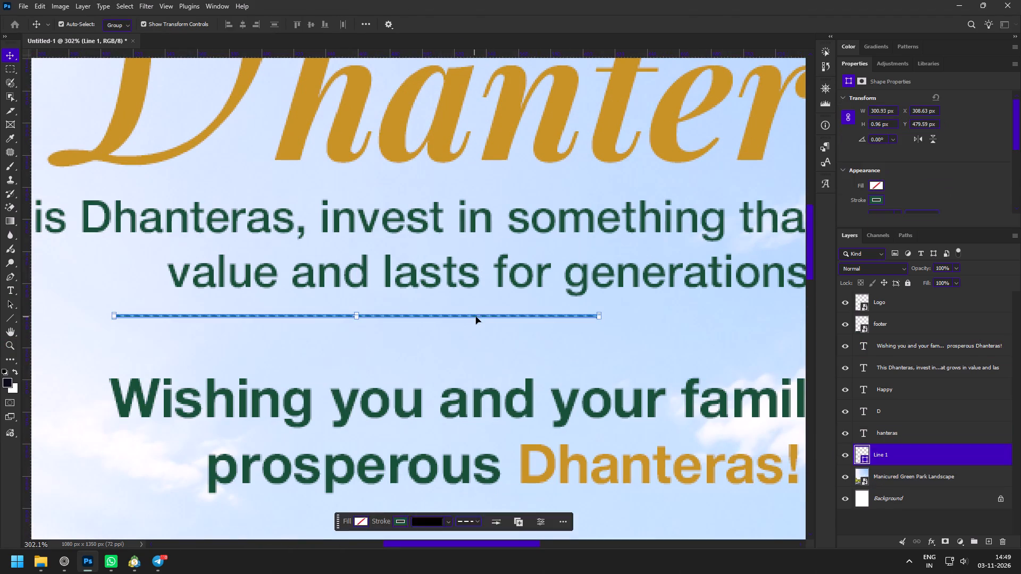
drag(476, 317, 601, 344)
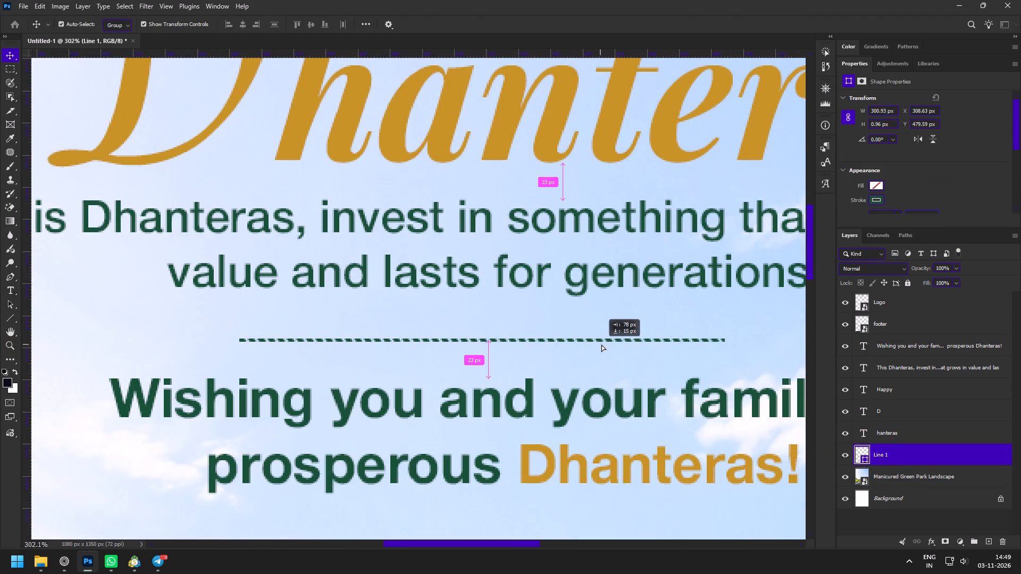
drag(601, 344, 604, 341)
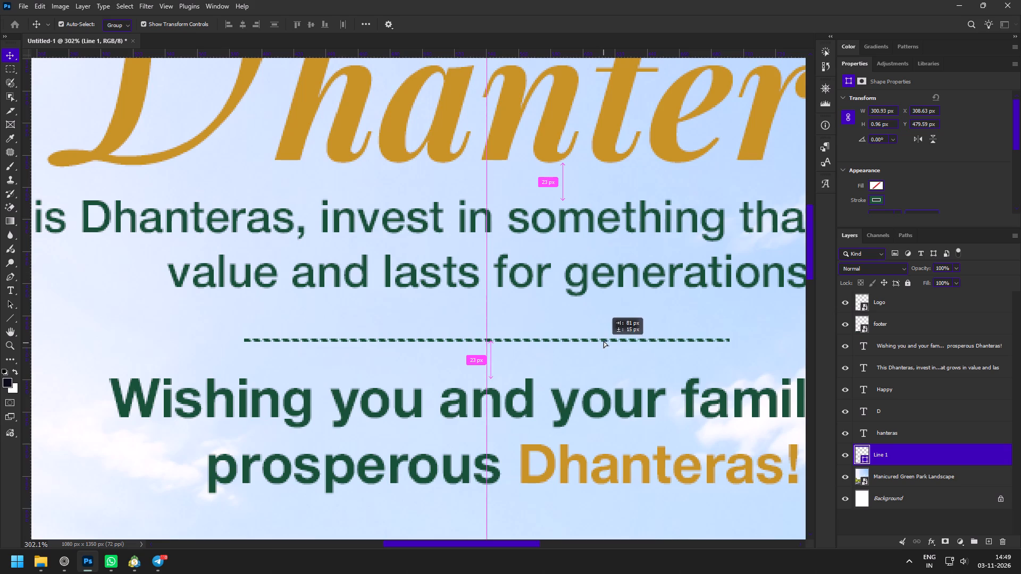
drag(604, 341, 603, 333)
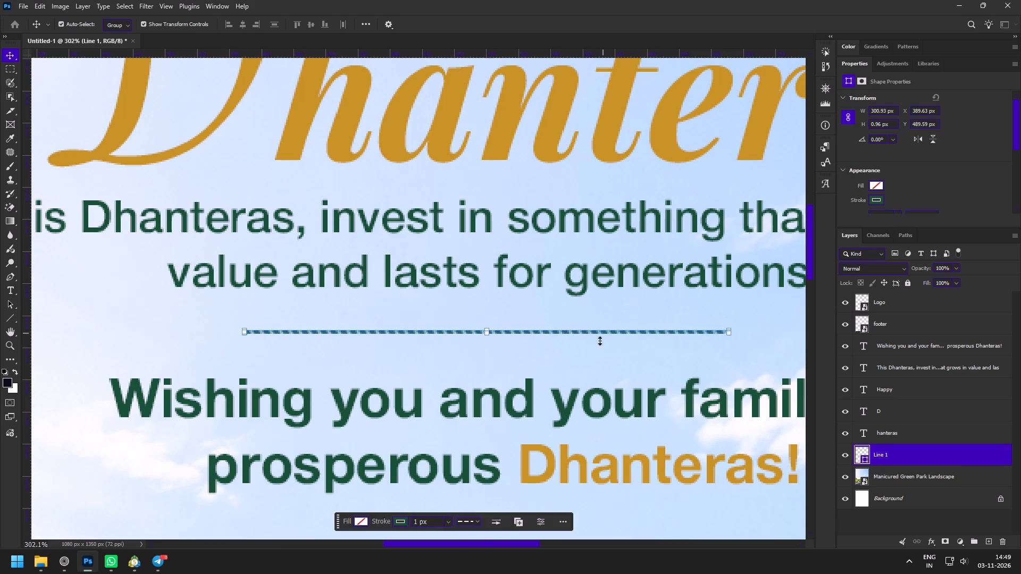
Move the wishing text straight up about 11 px, closer to the dashed divider.
click(555, 416)
drag(562, 443, 560, 425)
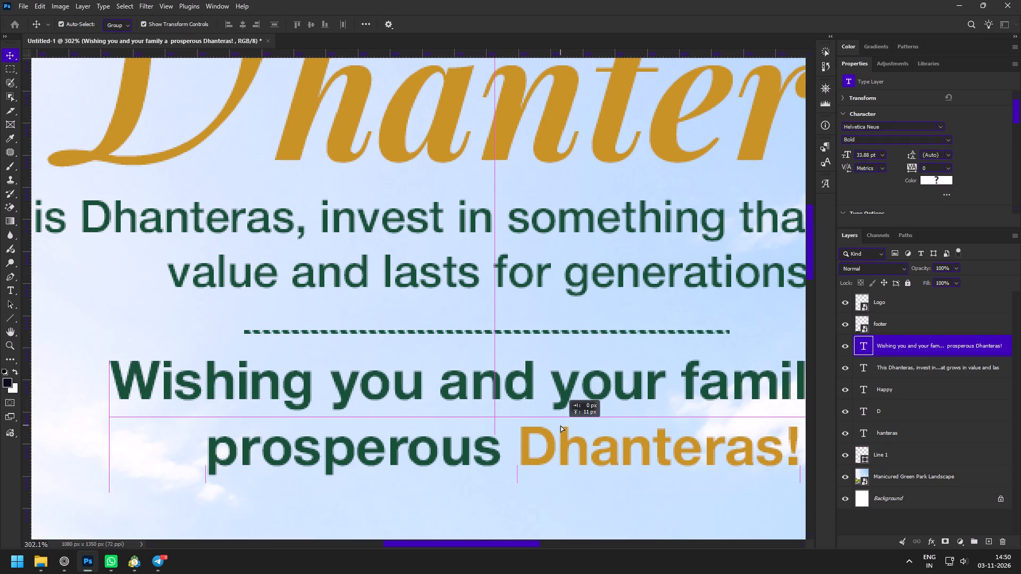
drag(560, 425, 560, 426)
Examine the whole post's layout, checking the spacing of the logo, heading, copy, landscape and footer.
key(z)
drag(541, 359, 482, 313)
key(space)
key(space)
key(space)
key(space)
key(space)
key(space)
drag(501, 332, 457, 230)
drag(503, 191, 509, 200)
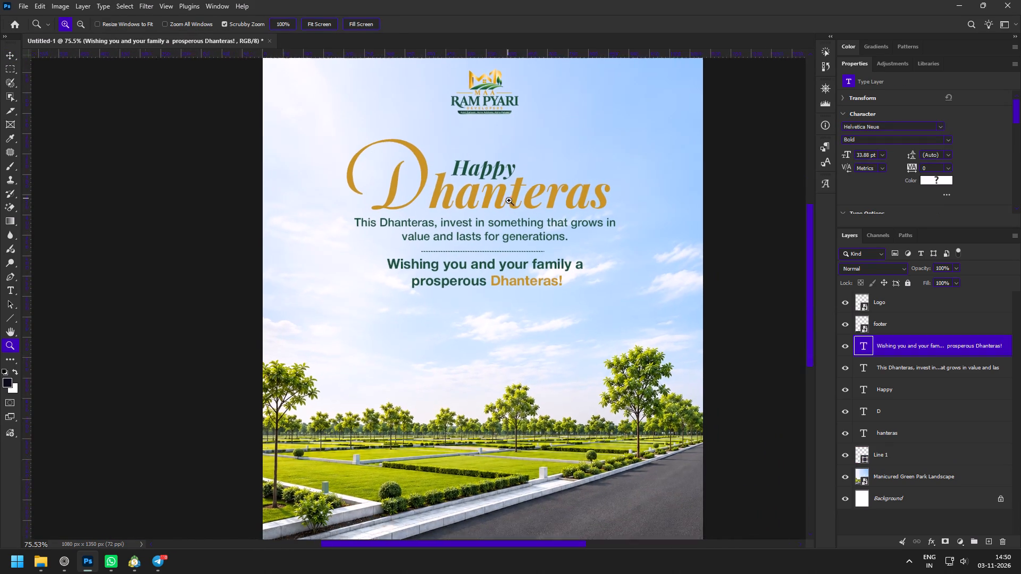
drag(509, 200, 510, 202)
key(space)
key(space)
key(space)
drag(511, 202, 502, 255)
drag(510, 278, 475, 253)
key(space)
key(space)
key(space)
key(space)
drag(488, 274, 466, 231)
drag(491, 243, 499, 258)
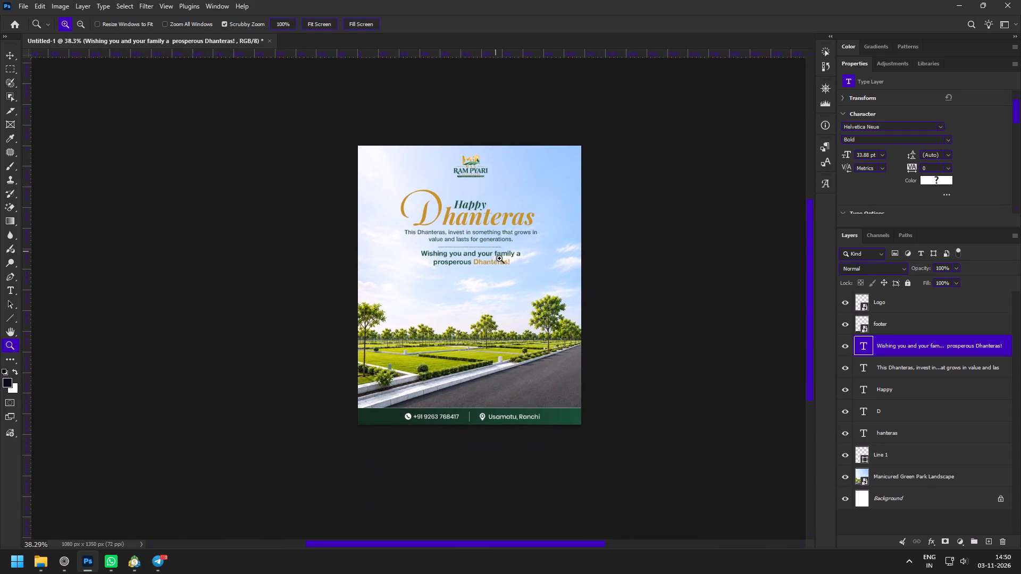
drag(499, 258, 510, 273)
Align the logo's horizontal centre with the landscape image so it sits centred at the top of the post.
drag(474, 166, 501, 200)
key(space)
key(space)
drag(486, 165, 489, 250)
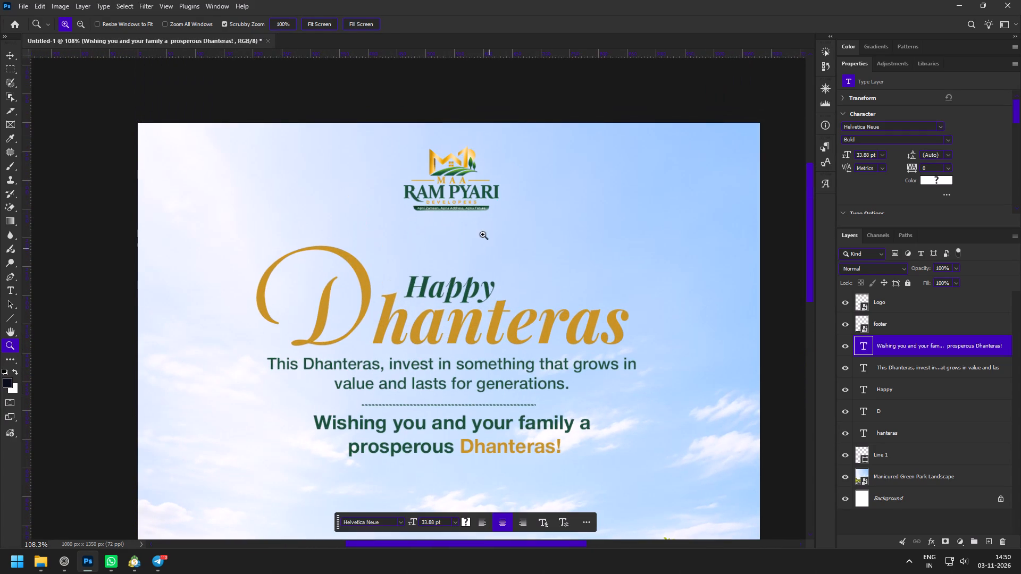
key(v)
click(462, 160)
click(464, 166)
click(467, 162)
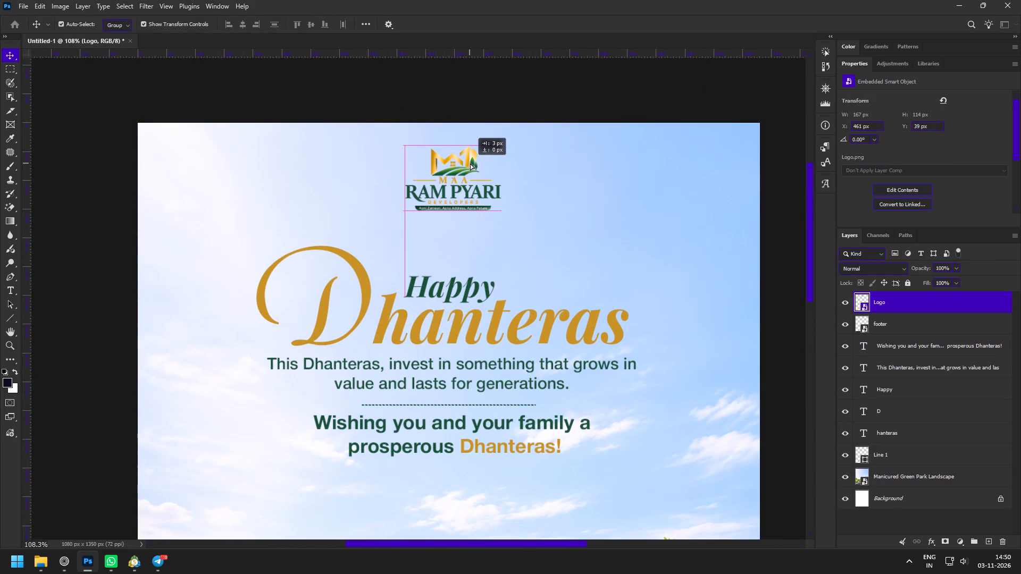
shift+click(602, 191)
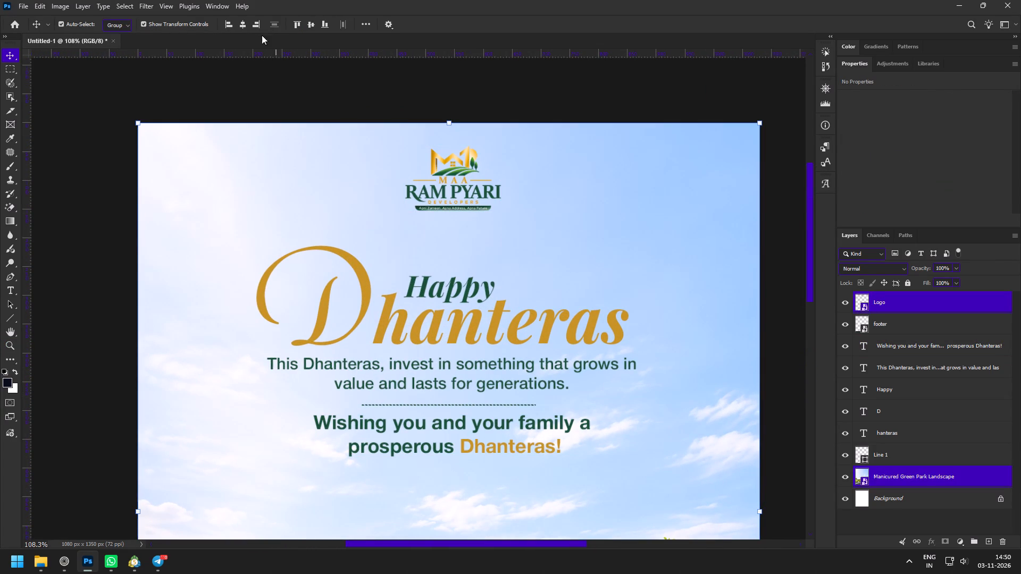
click(244, 28)
click(441, 66)
Examine the complete post from logo to footer, then the heading and copy more closely.
key(z)
drag(515, 264, 481, 235)
key(space)
key(space)
key(space)
drag(494, 280, 493, 260)
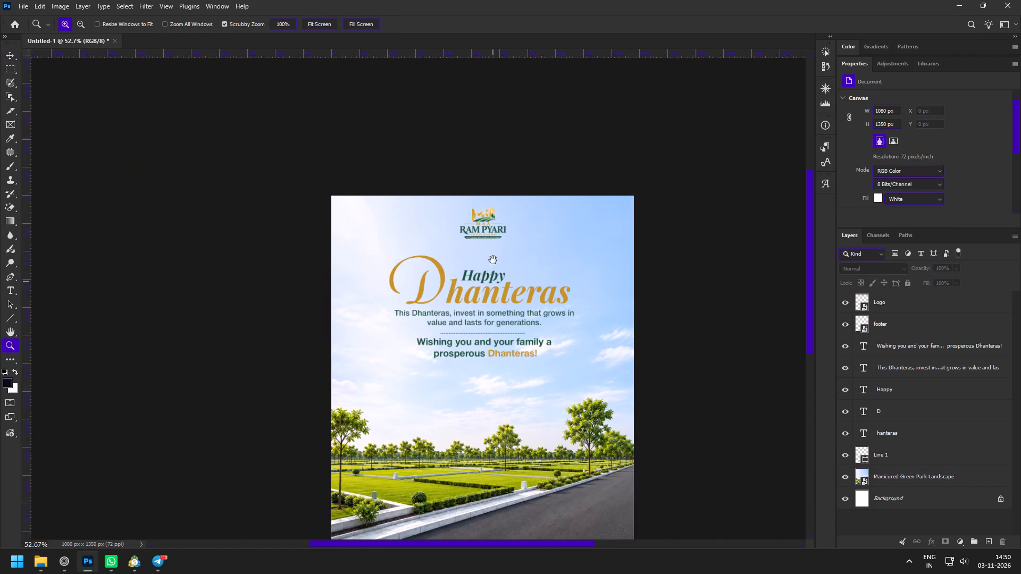
drag(493, 260, 467, 182)
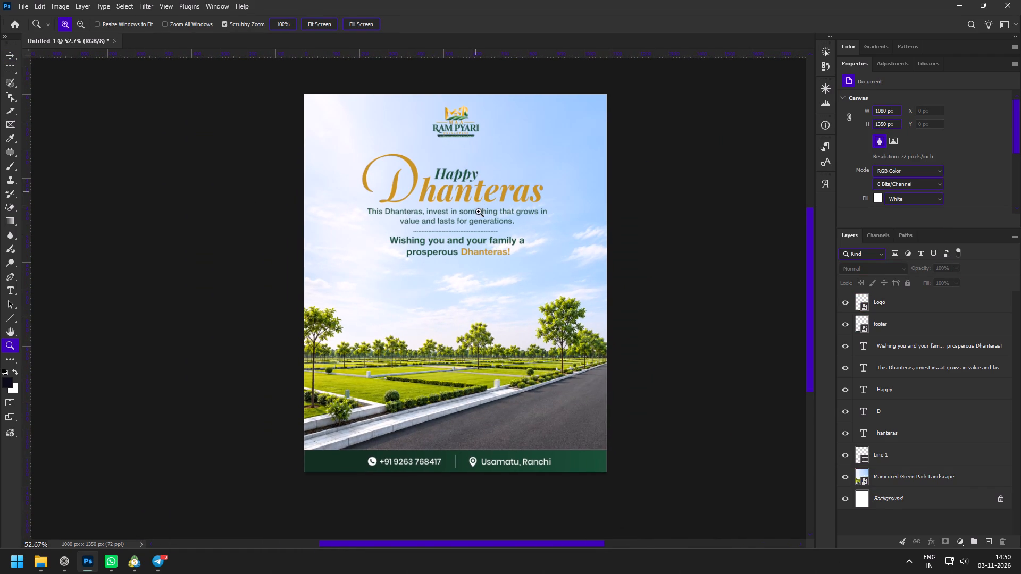
drag(478, 209, 501, 249)
drag(491, 313, 466, 290)
scroll(496, 372, down, 3)
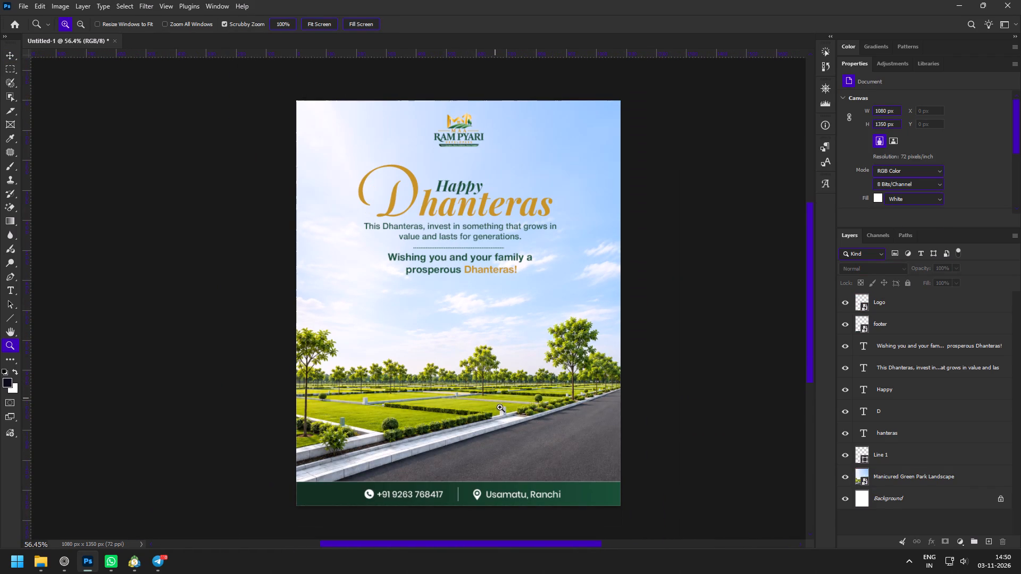
drag(453, 182, 473, 202)
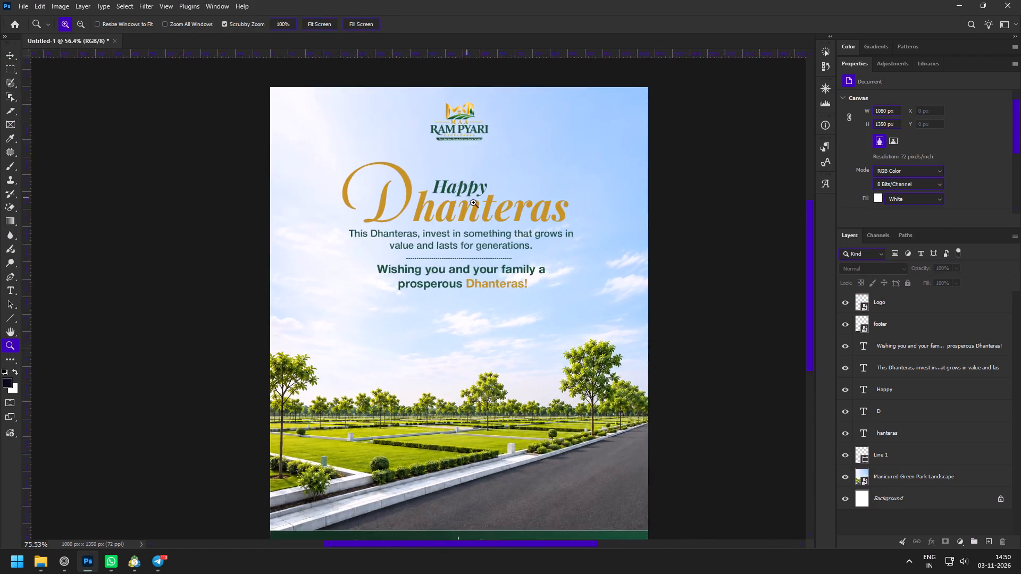
drag(473, 202, 478, 210)
Save the post document.
key(v)
click(375, 226)
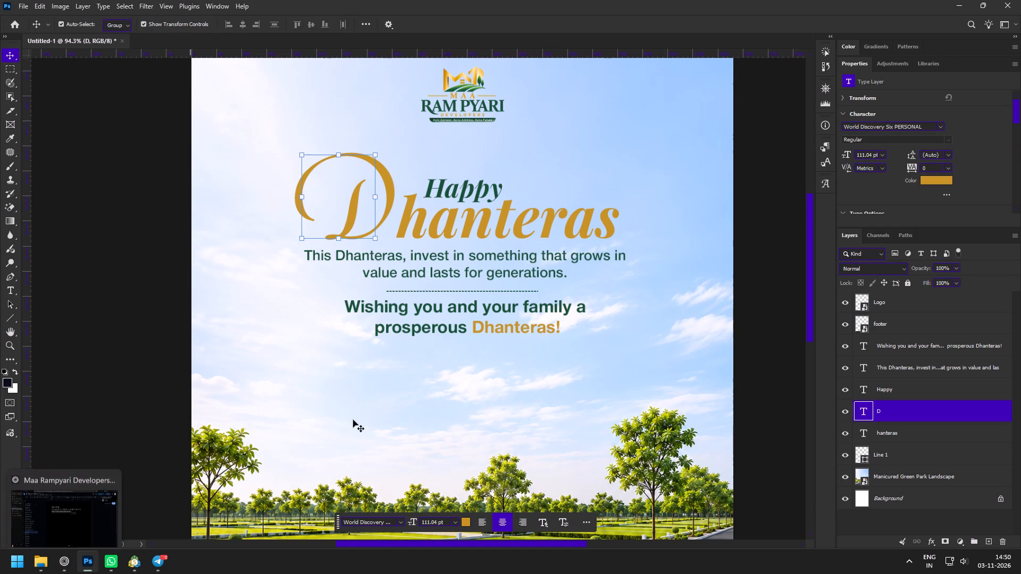
key(ctrl+s)
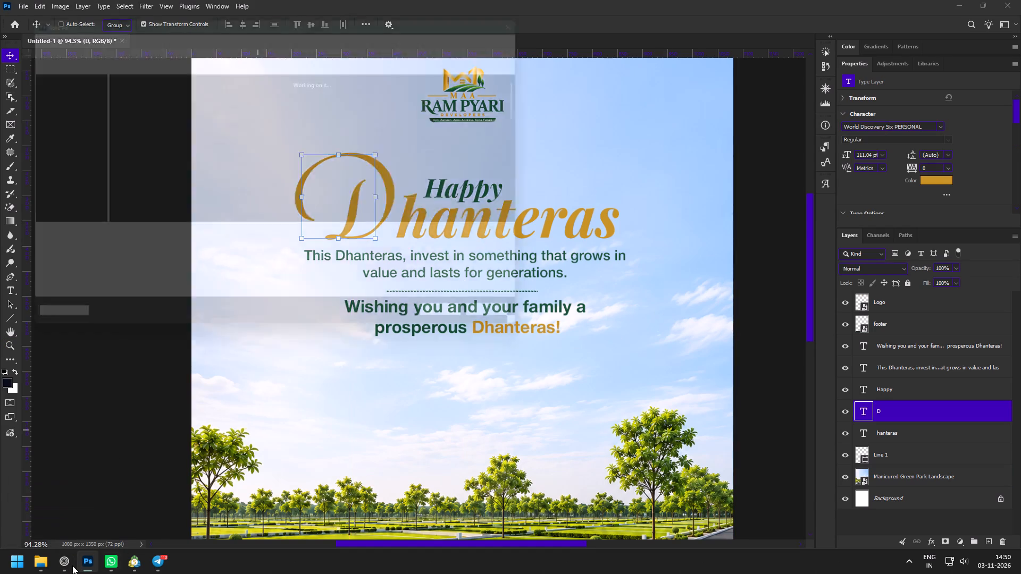
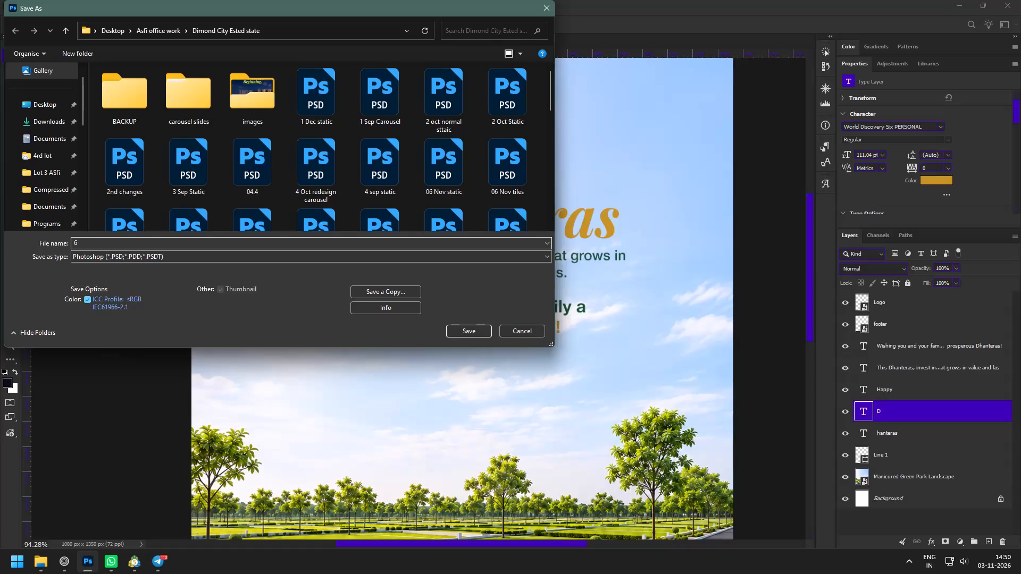
Save the post as 6 Nov static in Photoshop format in the MAA ram pyari folder under Asfi office work, with maximum compatibility.
text(Nov sat)
key(BackSpace)
key(BackSpace)
text(tatic)
key(space)
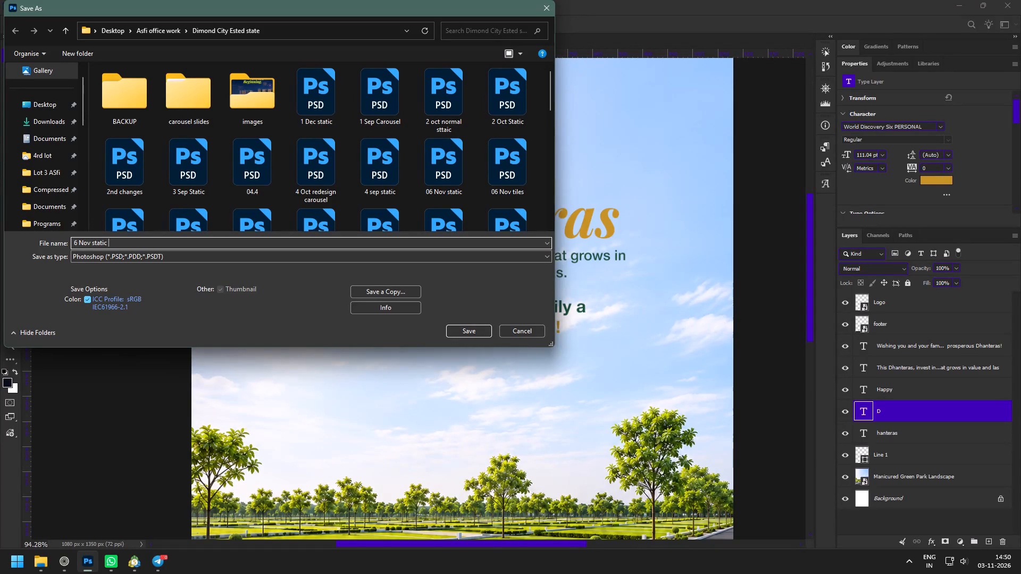
click(155, 28)
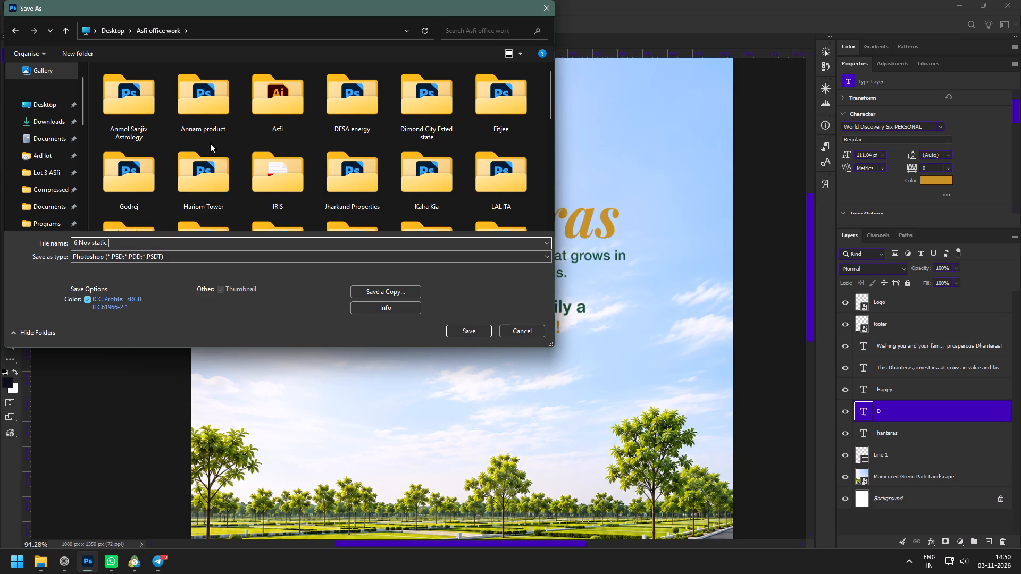
click(205, 167)
key(m)
double_click(127, 83)
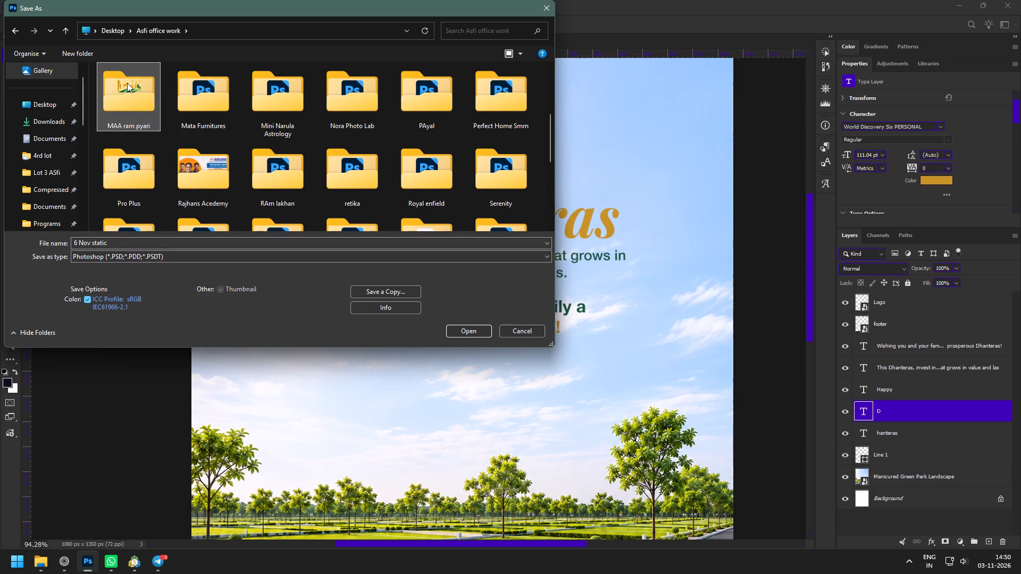
click(115, 238)
key(Return)
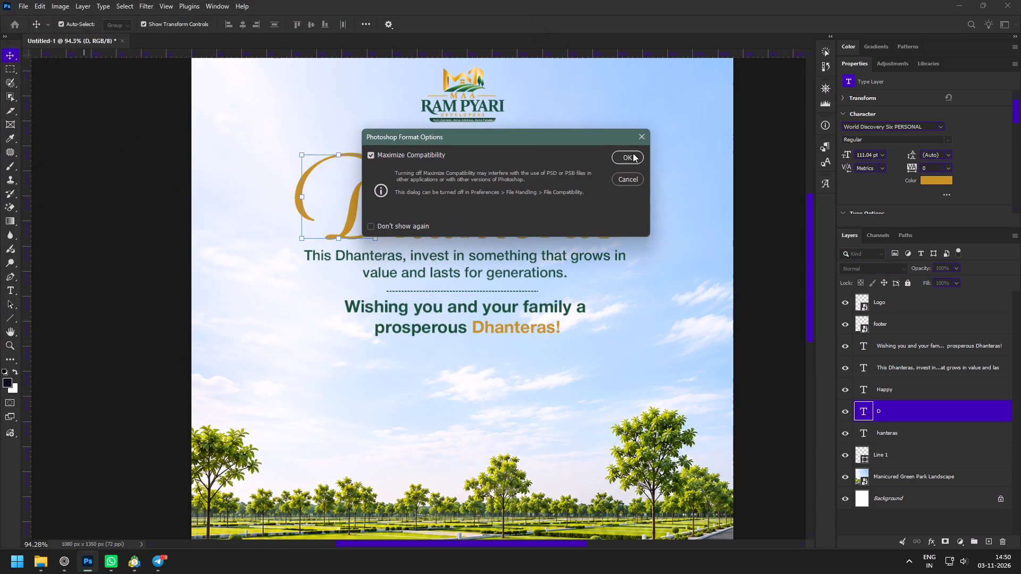
click(633, 156)
key(ctrl+s)
Examine the saved post at a reduced zoom, checking how the heading and copy sit above the landscape.
key(z)
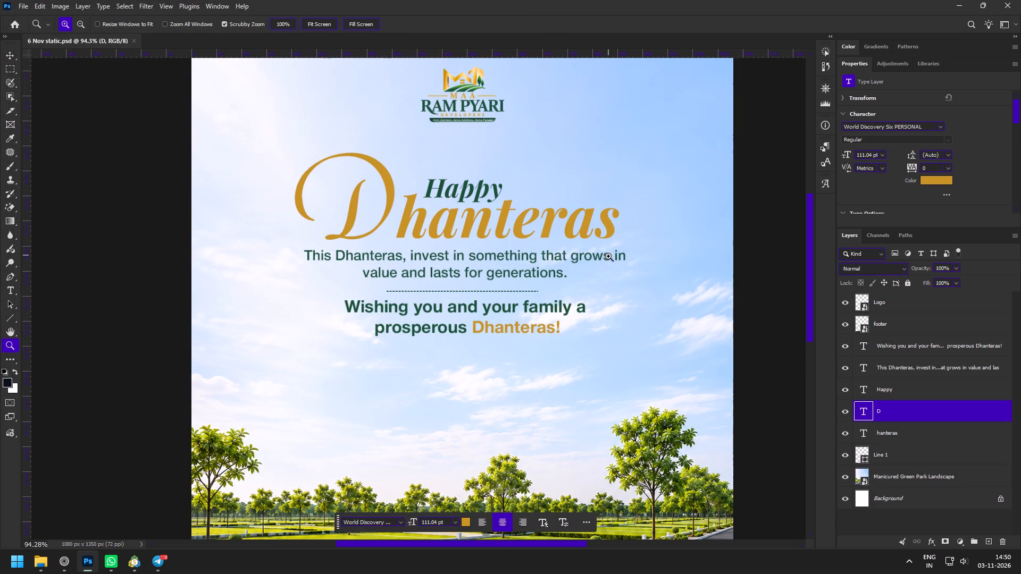
key(space)
key(space)
key(space)
key(space)
key(space)
key(space)
key(space)
drag(605, 264, 543, 267)
drag(545, 271, 532, 267)
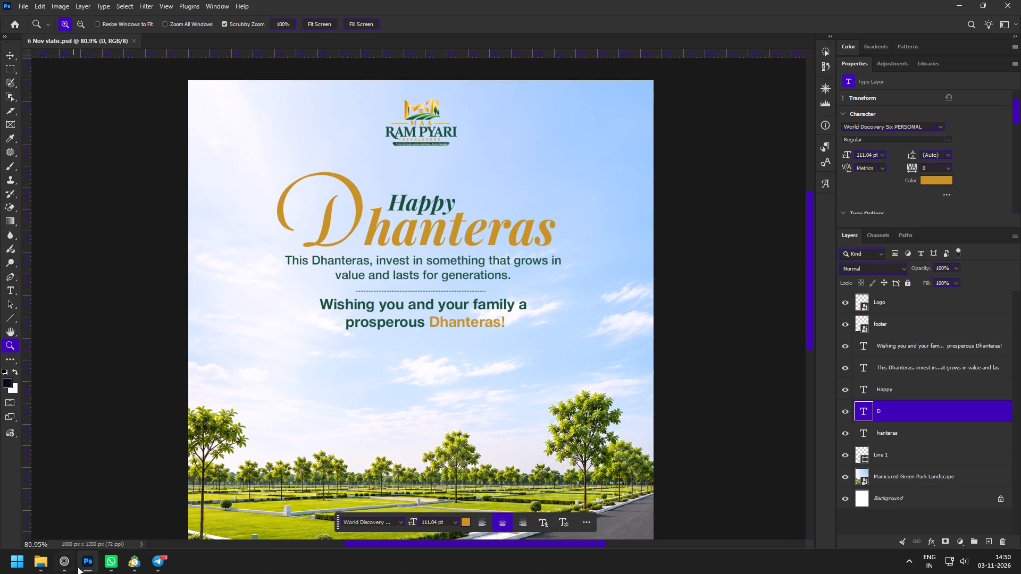
Switch to the browser, look through the Pinterest plot ads and view the Golden Investment Opportunity in Chengalpattu pin as a reference.
click(63, 562)
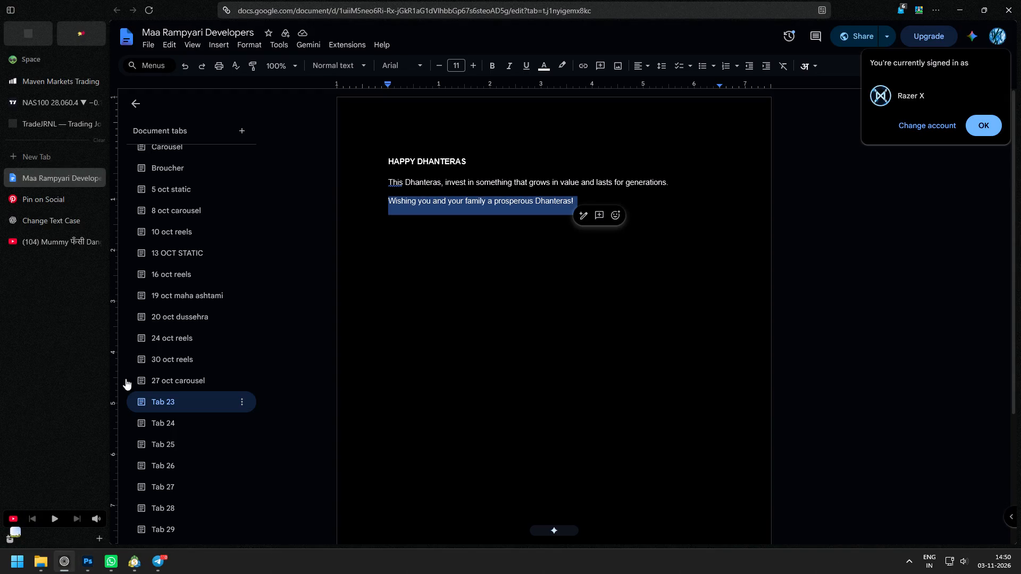
click(48, 195)
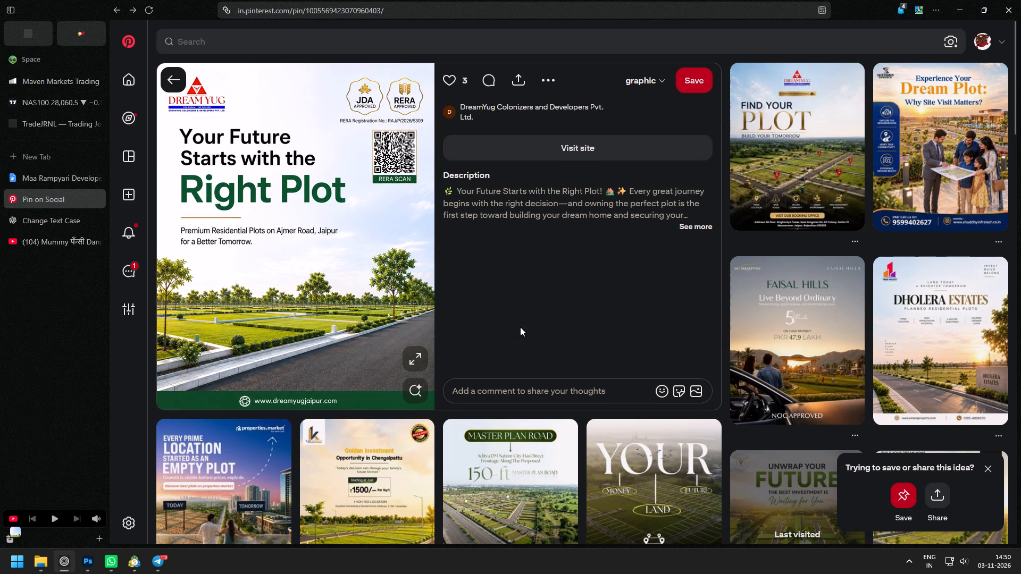
scroll(520, 327, down, 1)
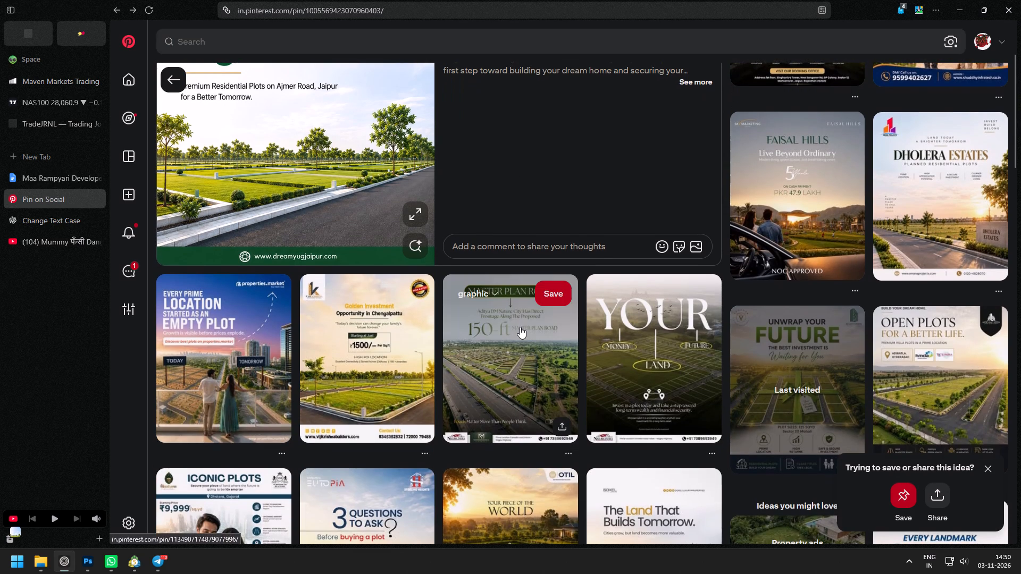
click(345, 344)
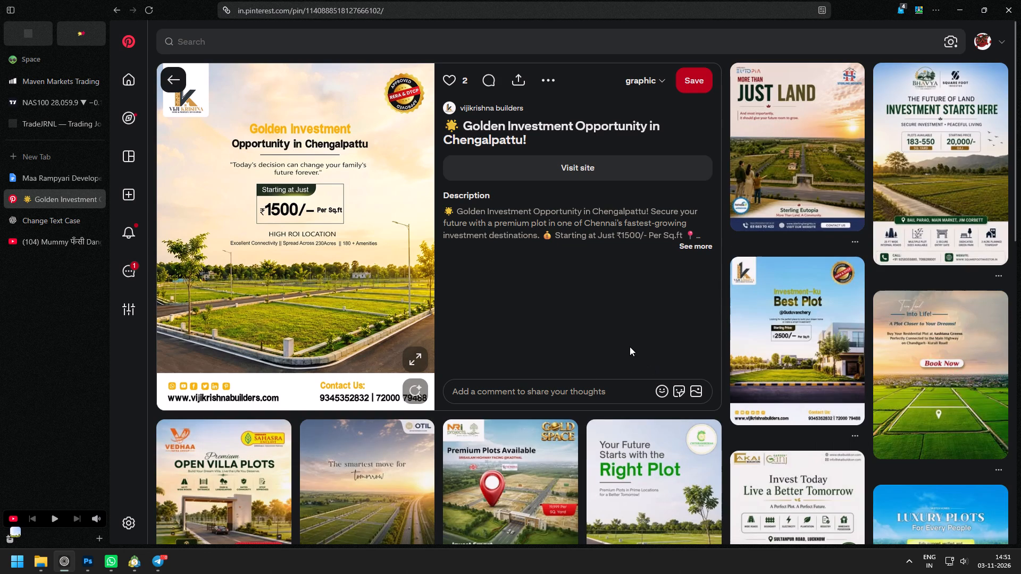
click(95, 565)
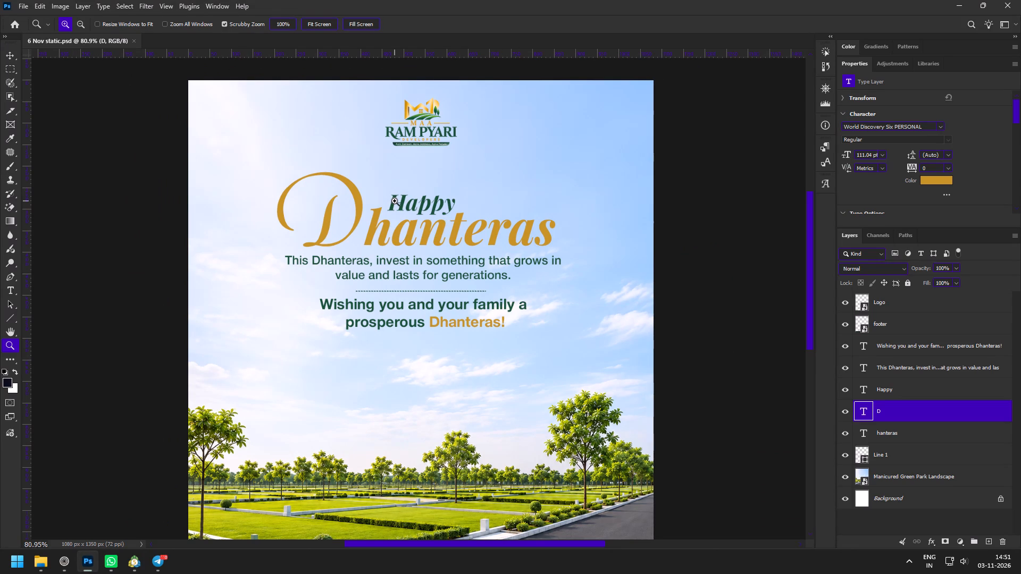
Examine the whole post in Photoshop from logo to footer, checking the size of the heading and copy against the landscape.
drag(470, 193, 482, 207)
key(v)
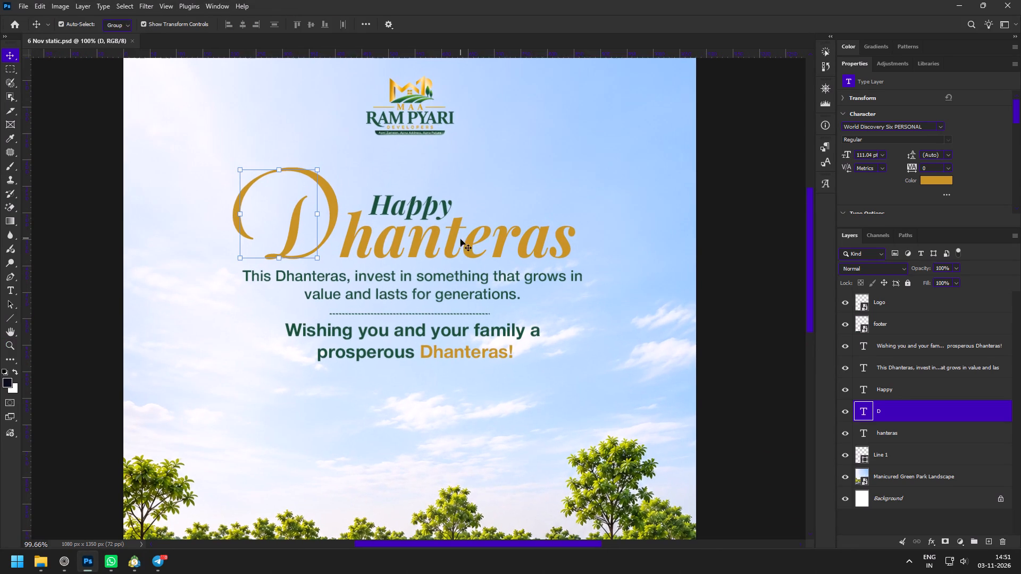
key(z)
drag(507, 301, 481, 280)
key(space)
key(space)
key(space)
key(space)
key(space)
key(space)
key(space)
drag(495, 346, 493, 239)
drag(511, 277, 497, 271)
key(space)
key(space)
key(space)
drag(499, 273, 498, 296)
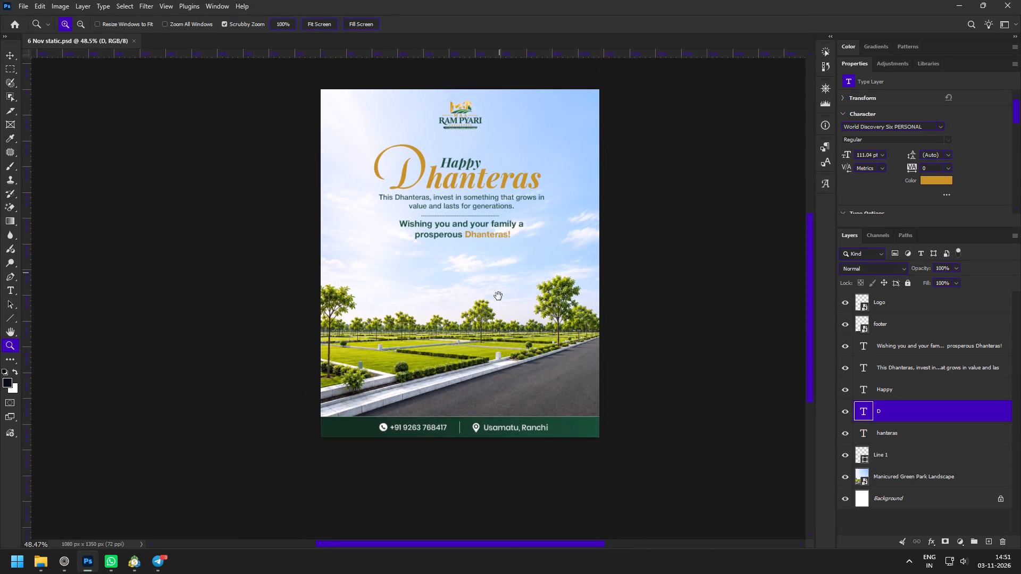
drag(498, 296, 497, 309)
drag(478, 239, 499, 259)
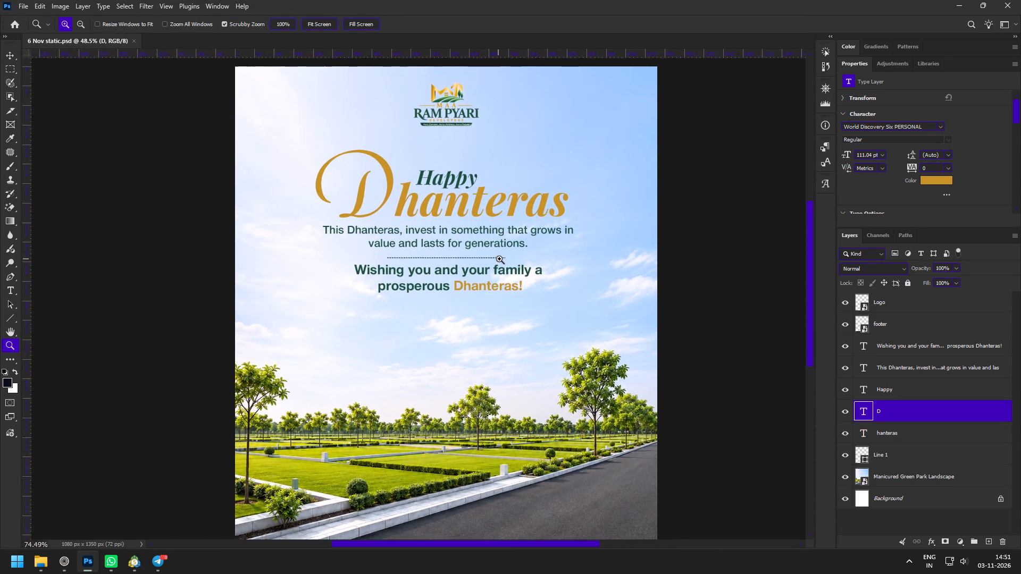
drag(499, 259, 500, 260)
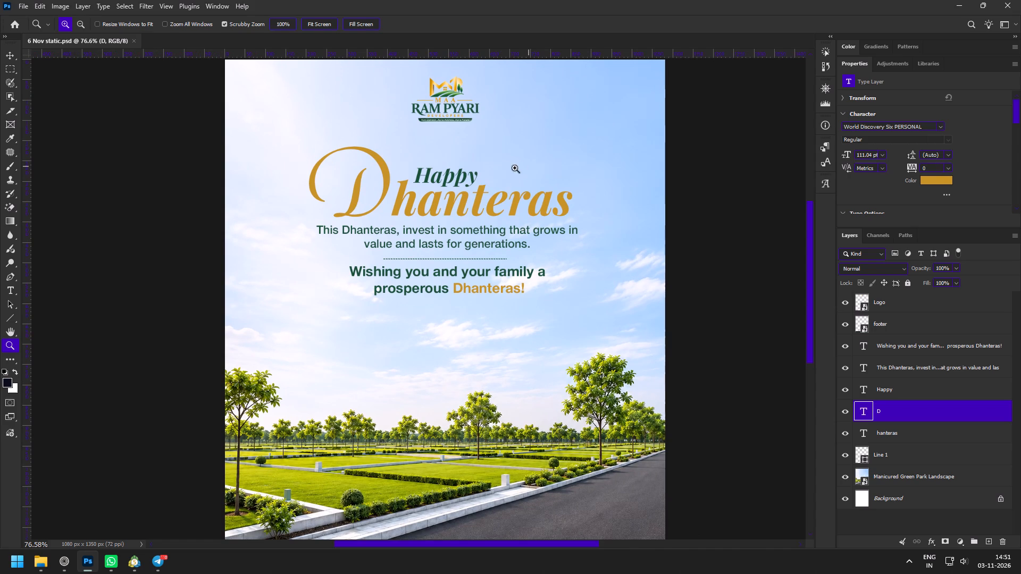
Enlarge the Dhanteras heading, both copy paragraphs and the divider line together to about 113%, keeping them centred in place.
key(v)
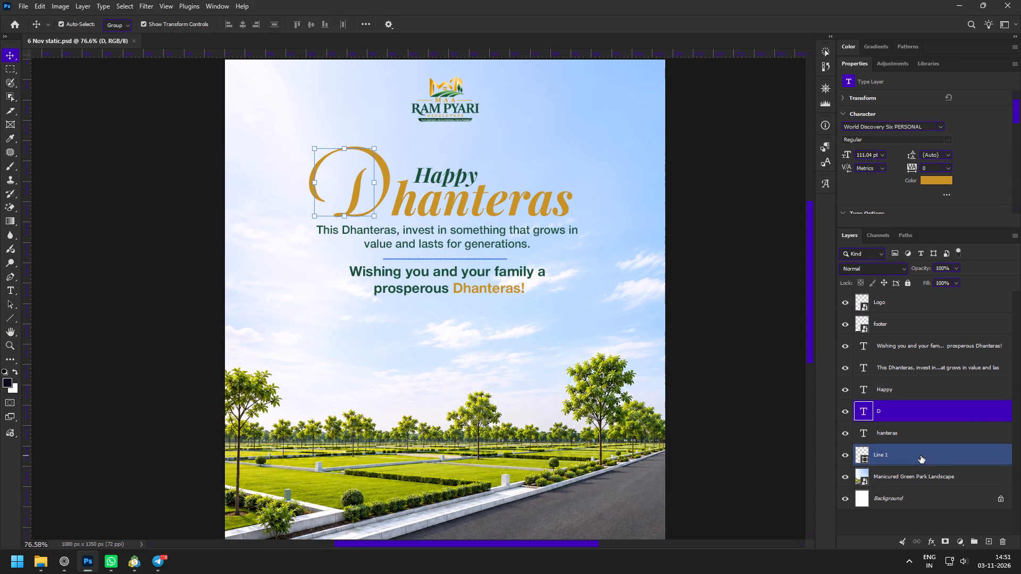
click(920, 455)
shift+click(923, 345)
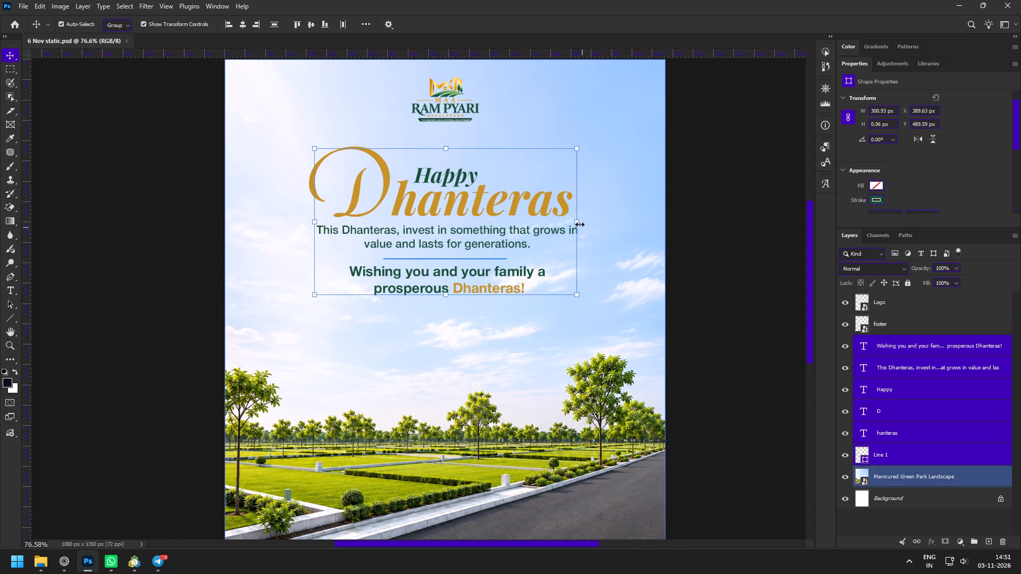
drag(580, 221, 597, 224)
click(570, 230)
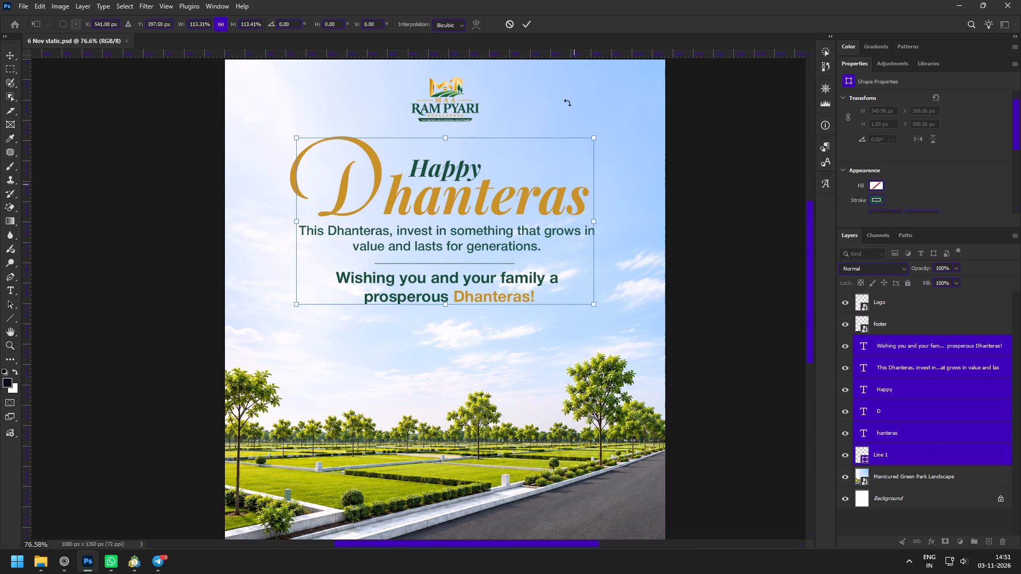
click(523, 24)
Examine the enlarged heading and copy within the full post, leaving no layers selected.
key(z)
drag(538, 188, 512, 168)
key(space)
drag(533, 215, 521, 201)
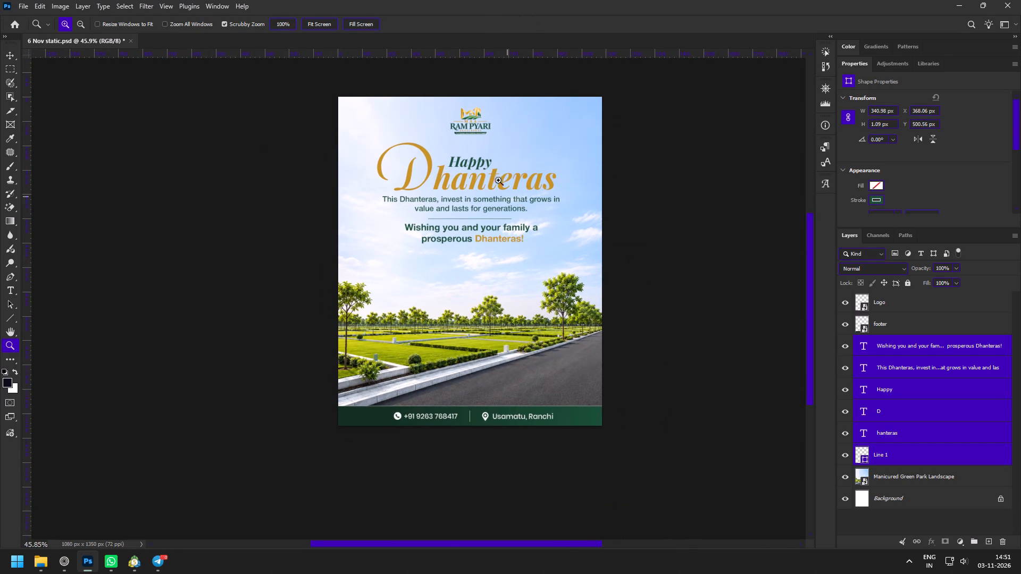
drag(500, 176, 516, 193)
key(space)
drag(521, 161, 516, 182)
drag(511, 170, 520, 175)
key(v)
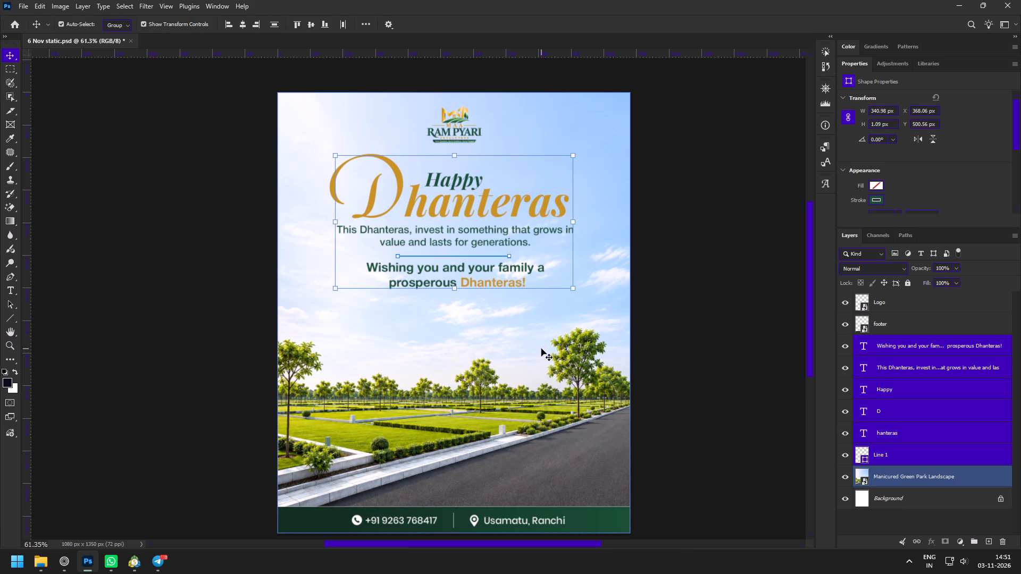
click(724, 250)
Move the decorative gold D slightly to the right, closer to the rest of the Dhanteras heading.
key(z)
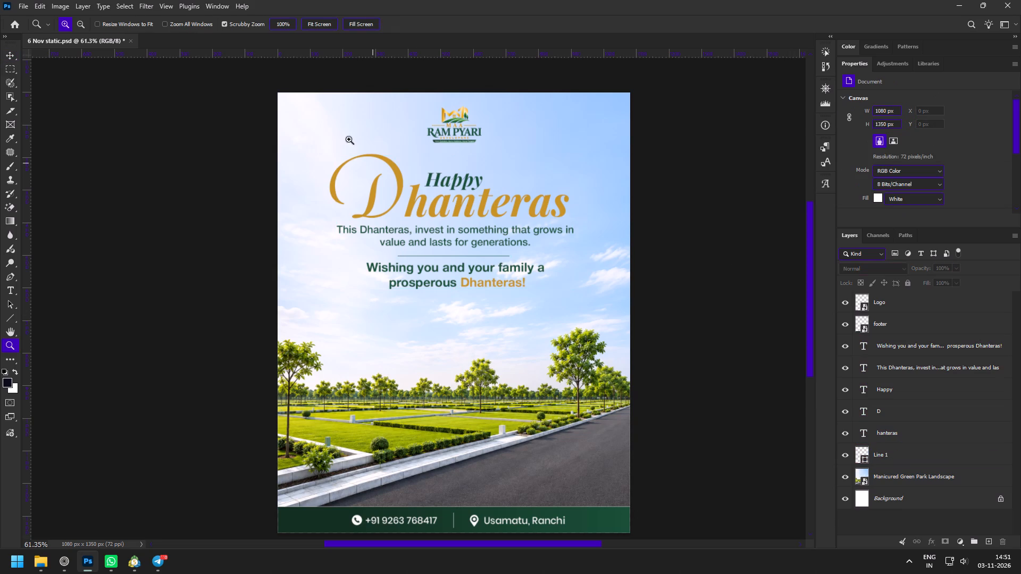
drag(351, 142, 385, 191)
key(v)
click(449, 205)
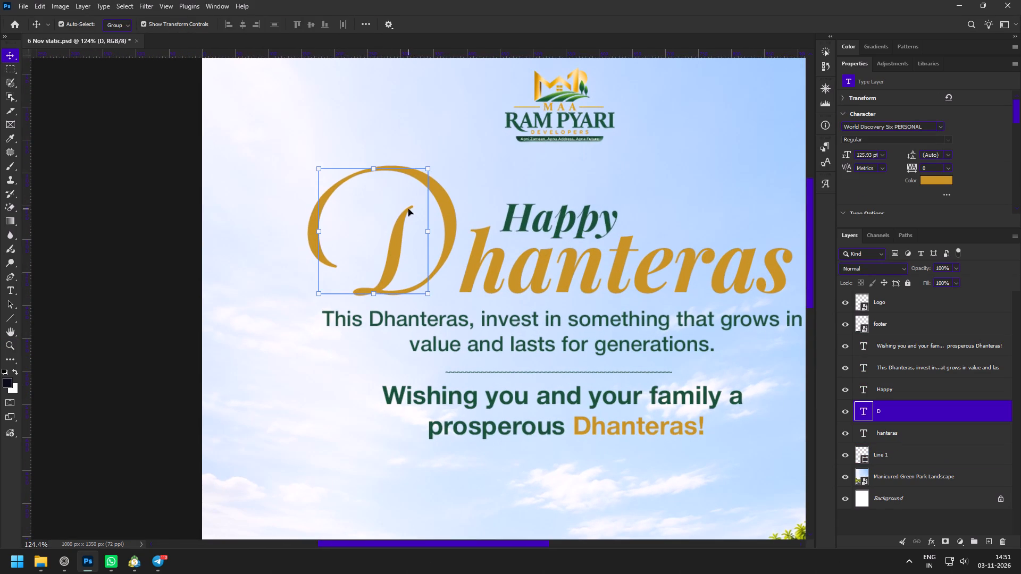
drag(408, 209, 415, 209)
Examine the heading's letter spacing and the layout of the complete post down to the footer.
key(z)
key(space)
key(space)
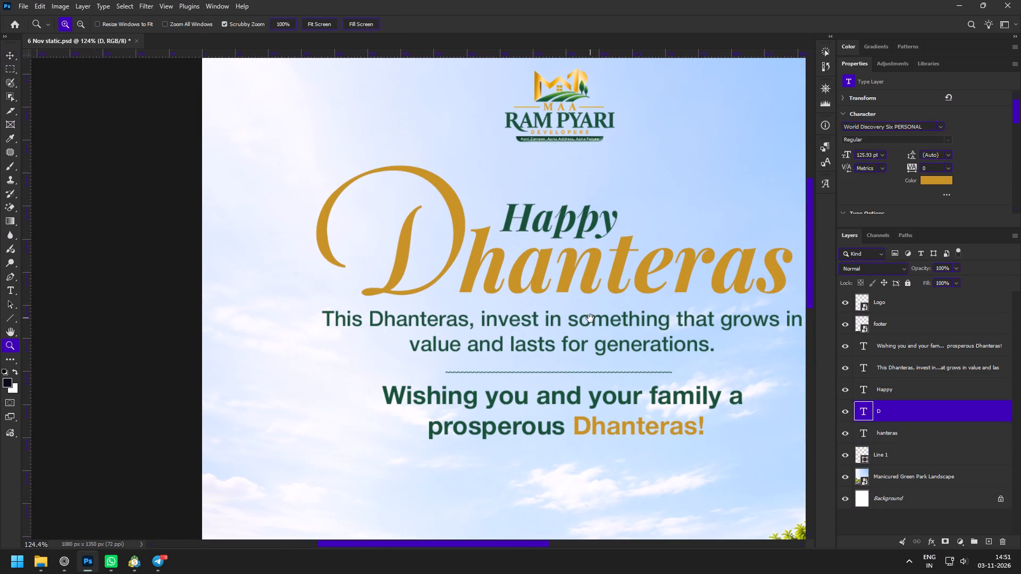
drag(582, 319, 424, 313)
key(z)
drag(455, 327, 414, 298)
key(space)
key(space)
key(space)
key(space)
key(space)
key(space)
key(space)
key(space)
key(space)
key(space)
key(space)
drag(429, 349, 427, 243)
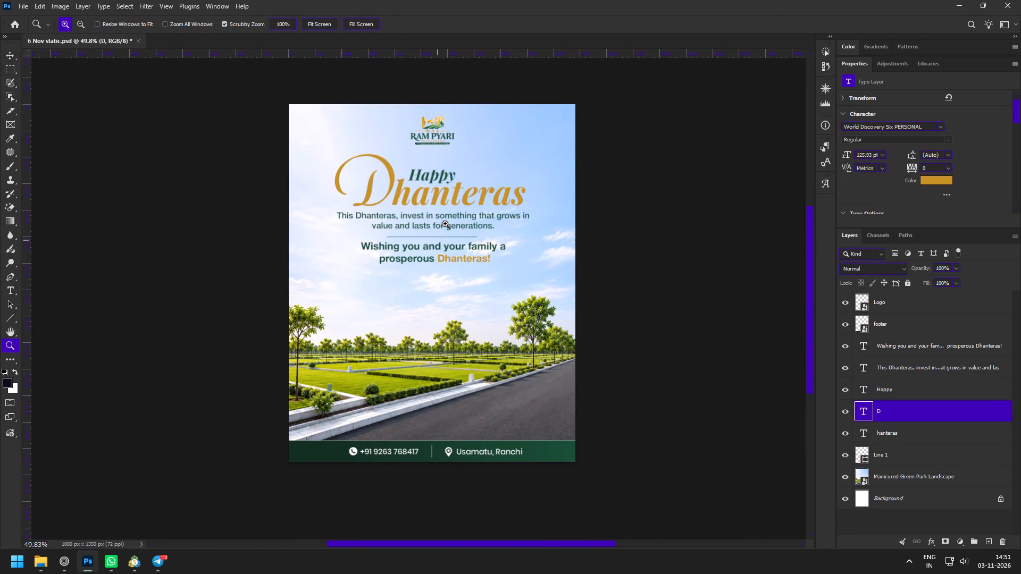
Select the Happy, D and hanteras heading layers together and shift them slightly left relative to the copy.
drag(436, 158, 458, 209)
key(v)
shift+click(398, 221)
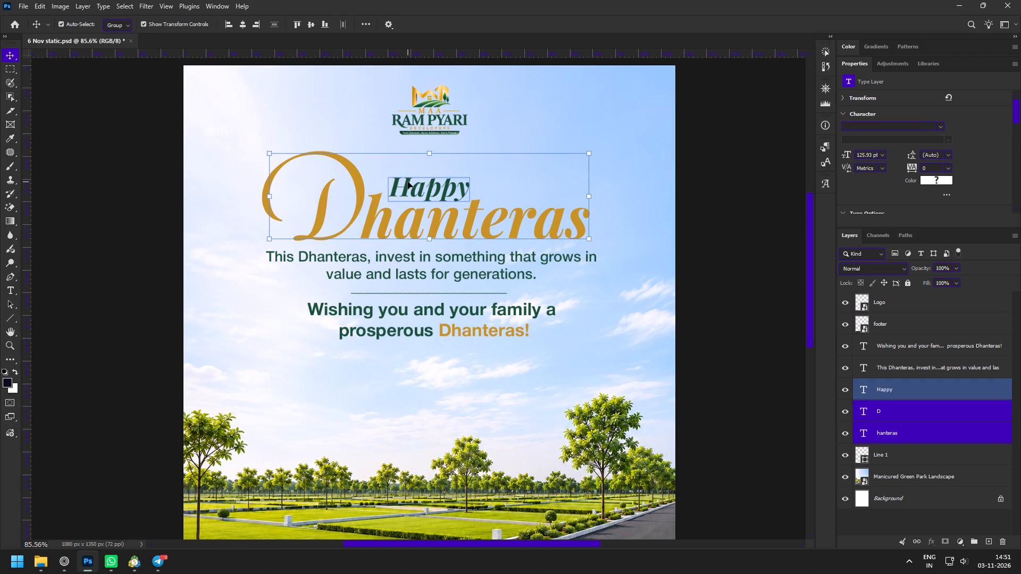
shift+click(408, 182)
click(418, 183)
Examine the post from heading to footer, checking the heading's balance against the copy and landscape.
key(z)
drag(539, 287, 525, 275)
key(space)
key(space)
key(space)
key(space)
drag(518, 300, 528, 233)
drag(505, 124, 512, 139)
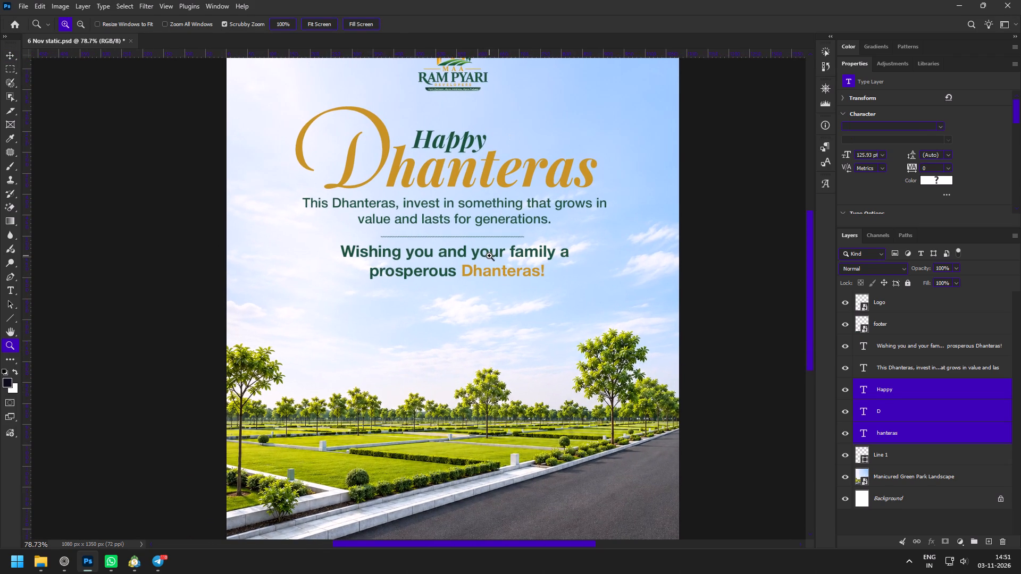
drag(467, 364, 456, 358)
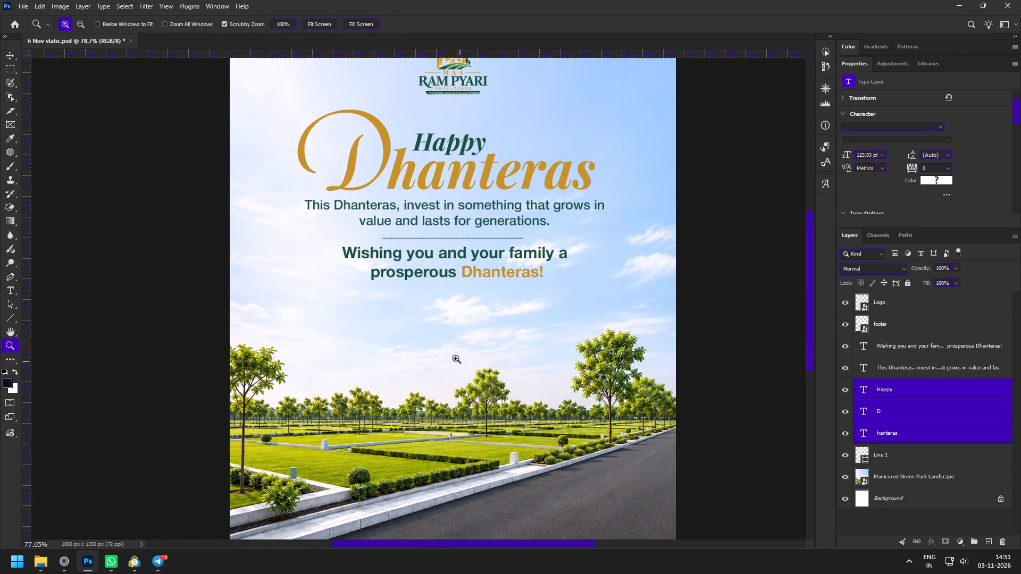
drag(456, 358, 454, 358)
key(space)
key(space)
key(space)
drag(456, 369, 445, 328)
Save the post document.
key(ctrl+s)
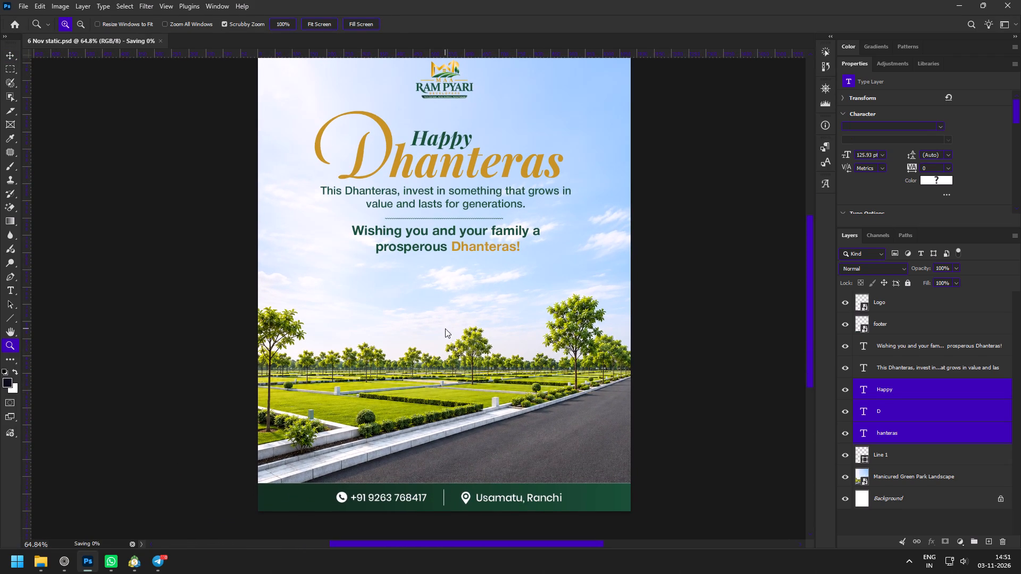
Examine the upper part of the post, from the logo through the heading and copy.
key(space)
key(space)
key(space)
key(space)
key(space)
key(space)
key(space)
drag(445, 179, 439, 213)
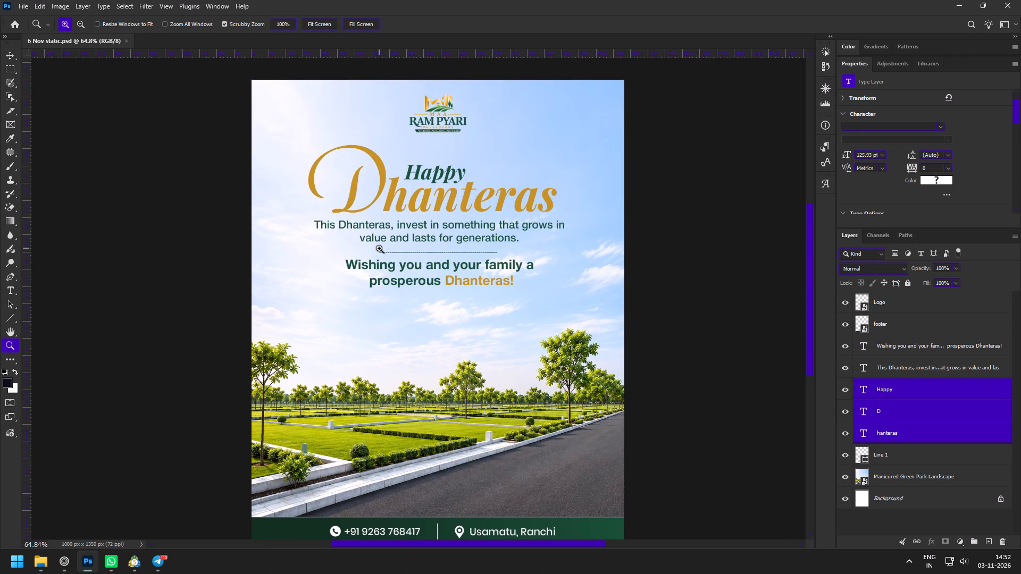
Switch to the browser and look through the related real-estate plot ads on Pinterest for design references.
click(75, 561)
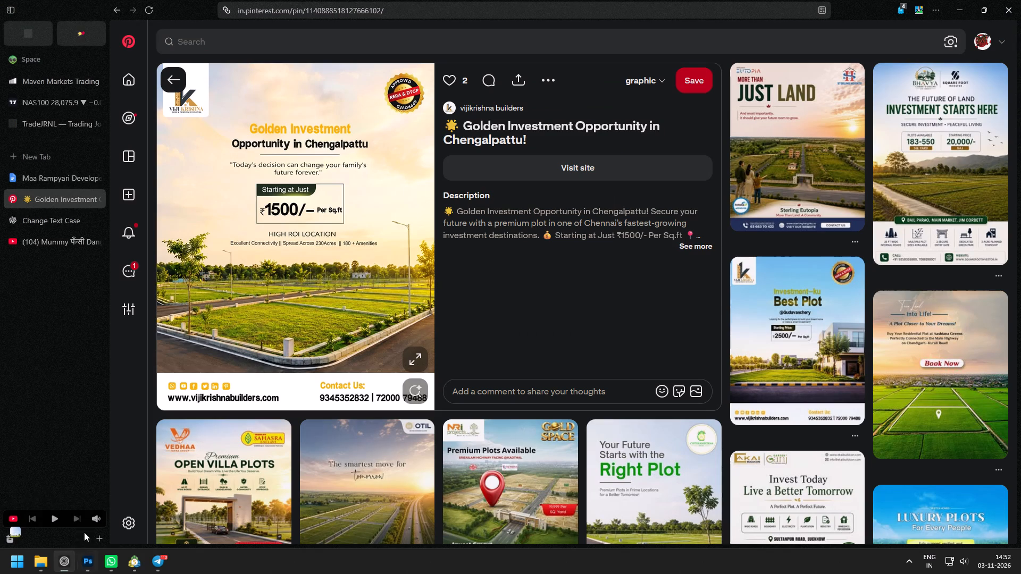
scroll(220, 232, down, 2)
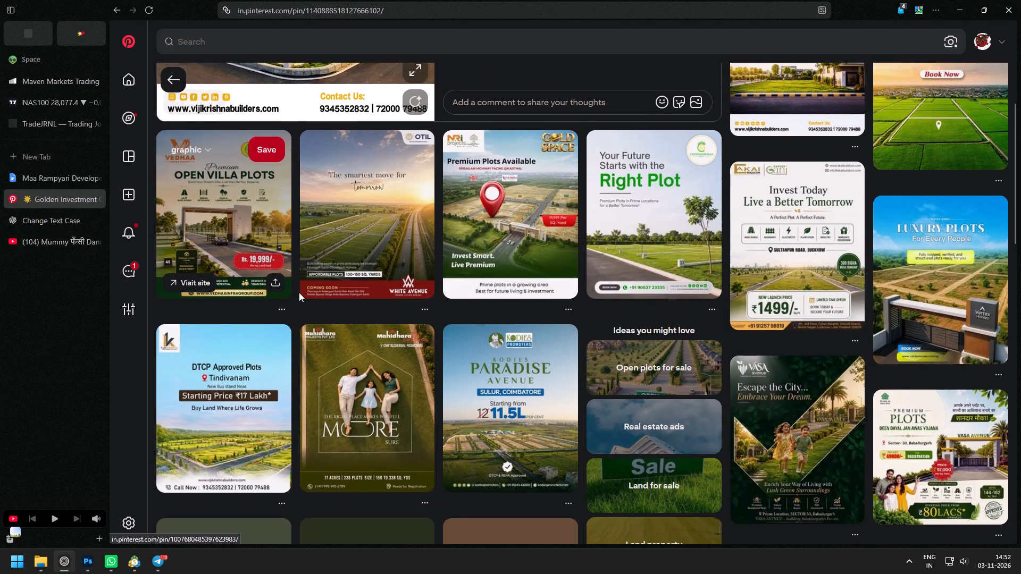
scroll(299, 292, down, 2)
scroll(363, 303, down, 2)
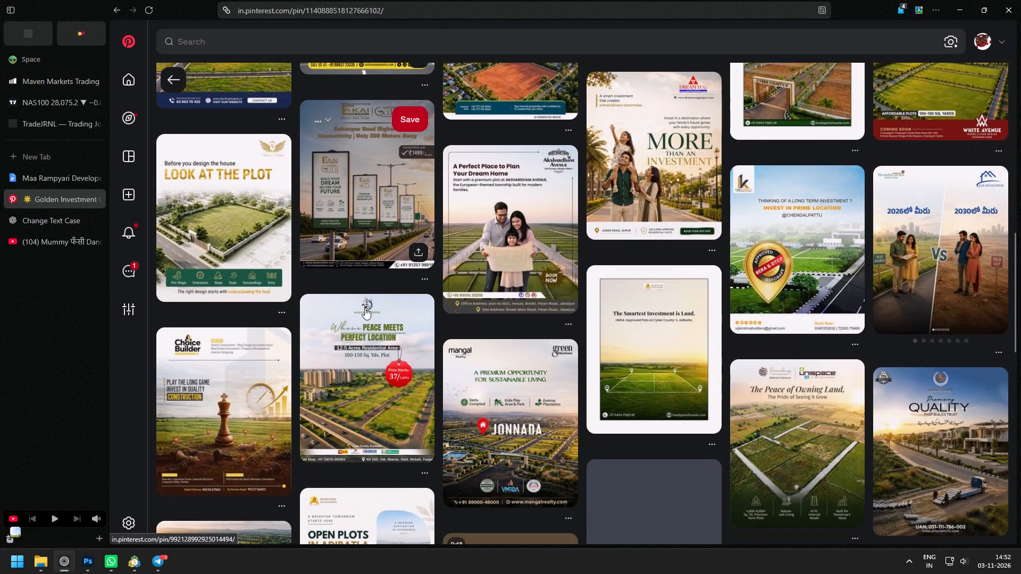
scroll(365, 308, down, 1)
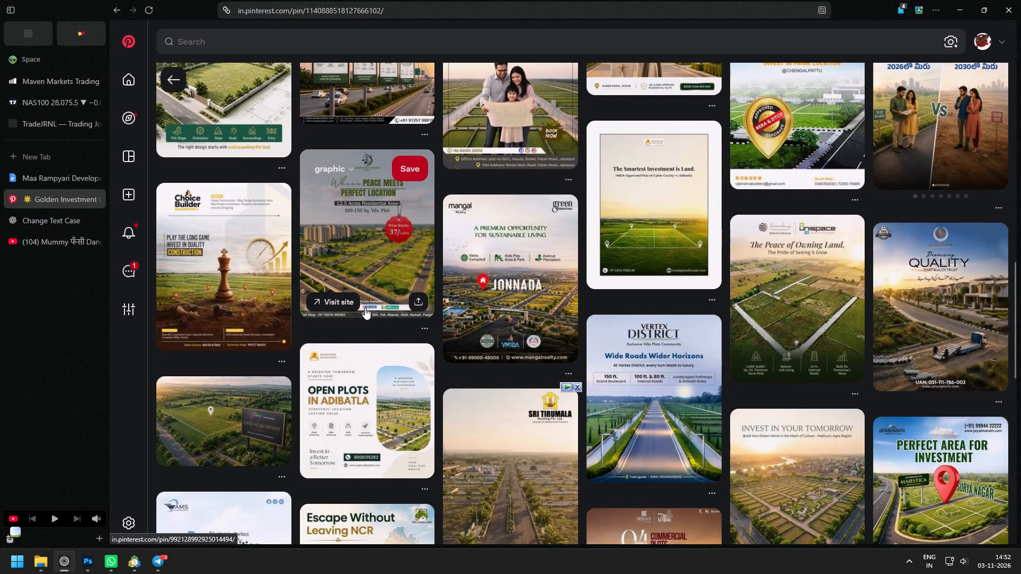
Bring up the Maa Rampyari Developers document containing the Dhanteras copy.
click(54, 223)
click(50, 173)
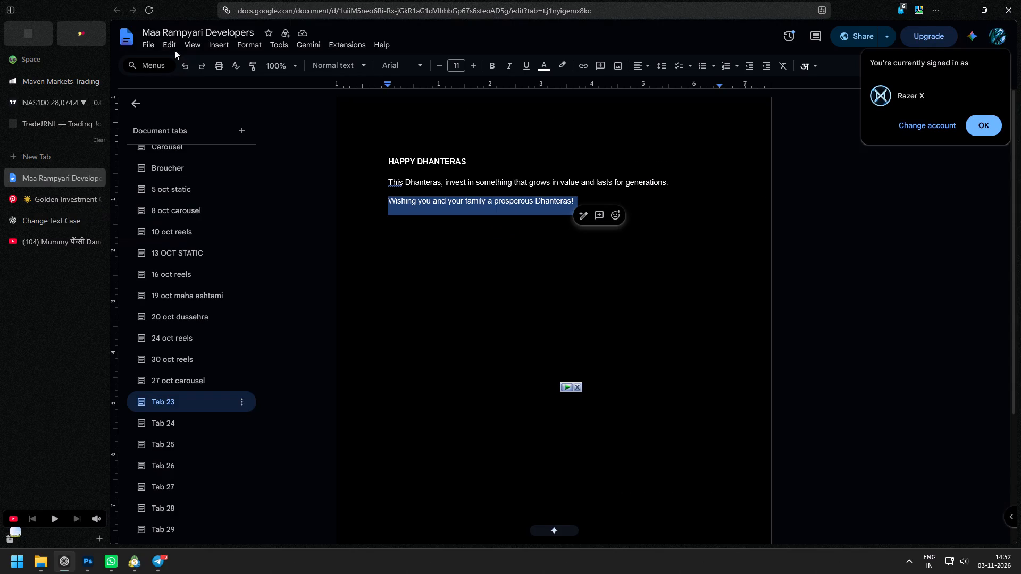
Search the web for Maa Rampyari Developers and open the company's Instagram profile from the results.
click(187, 30)
key(ctrl+a)
key(ctrl+c)
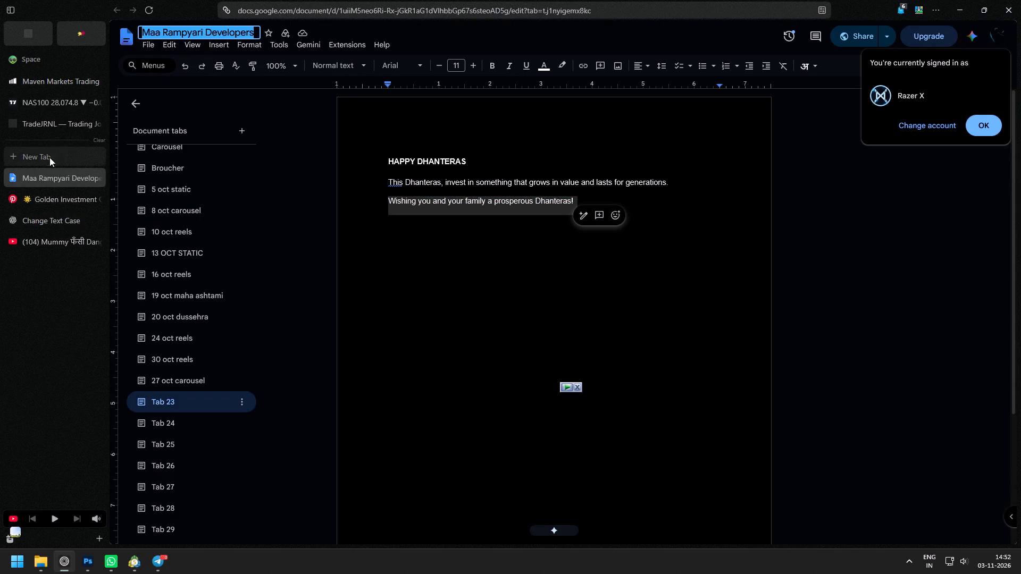
click(49, 157)
key(ctrl+v)
key(Return)
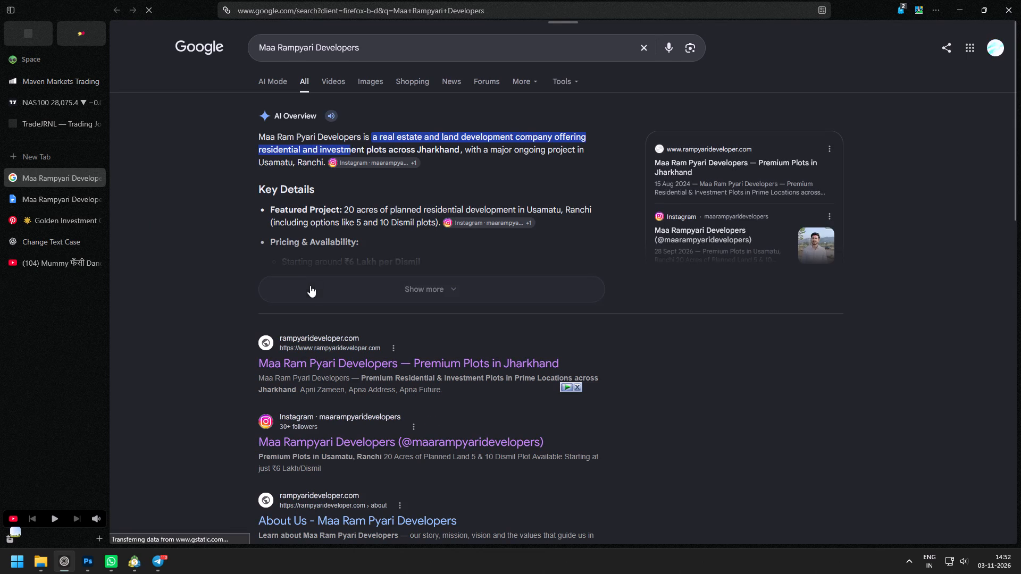
click(348, 359)
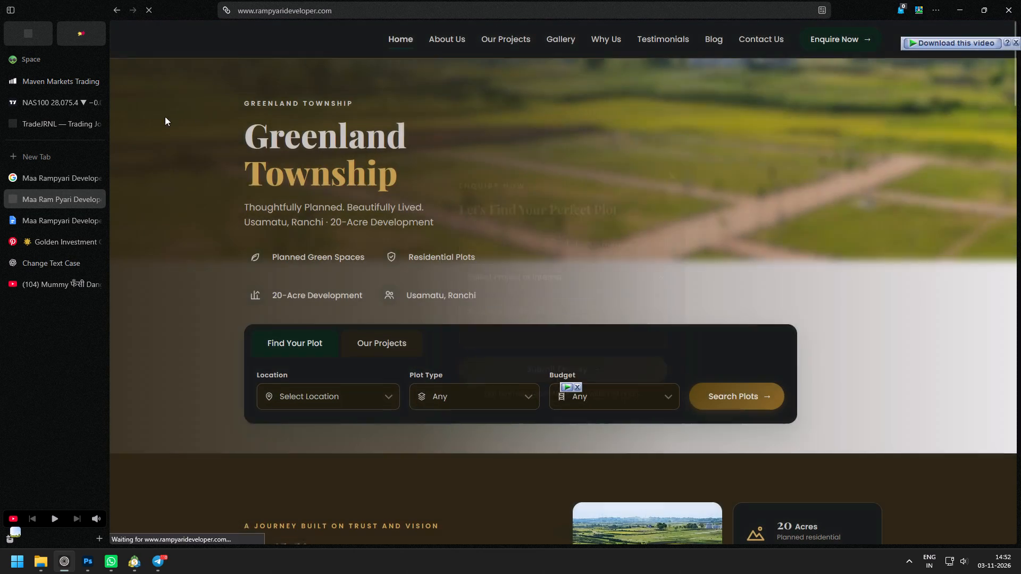
click(120, 7)
click(330, 439)
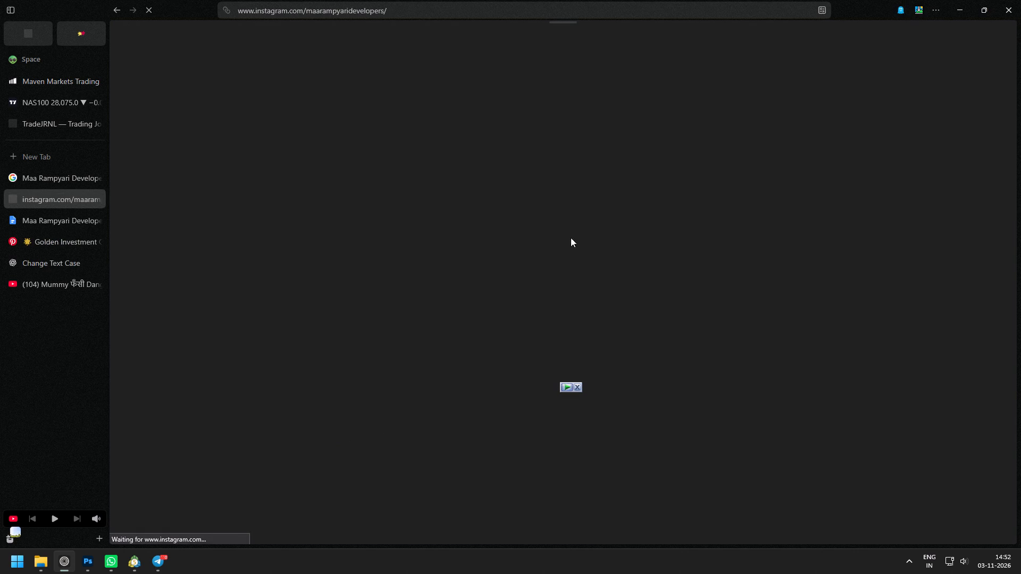
click(95, 180)
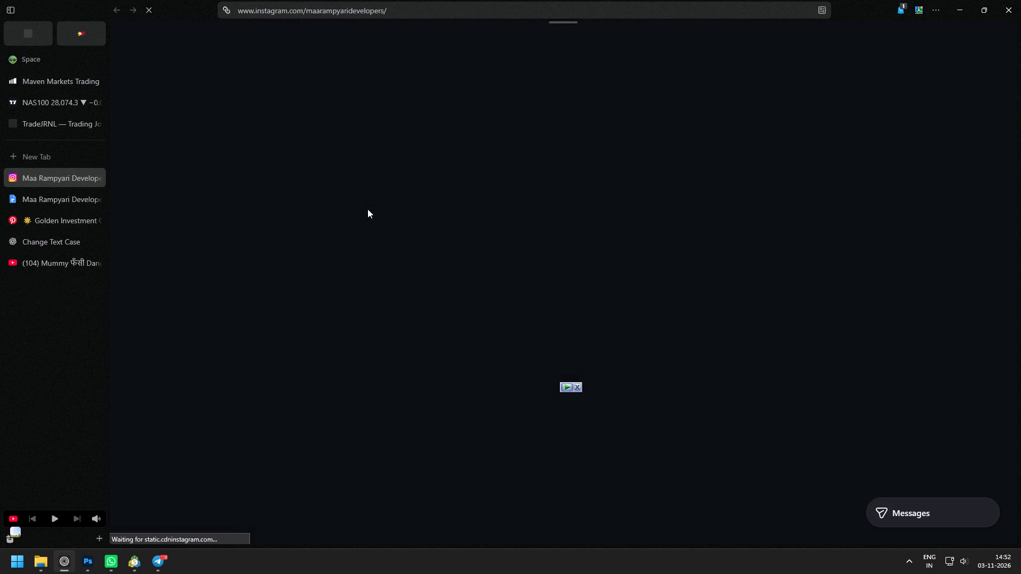
Look through the company's Instagram posts, opening the Vishwakarma Puja and 20 Acres posts for a closer look at their design.
scroll(367, 209, down, 2)
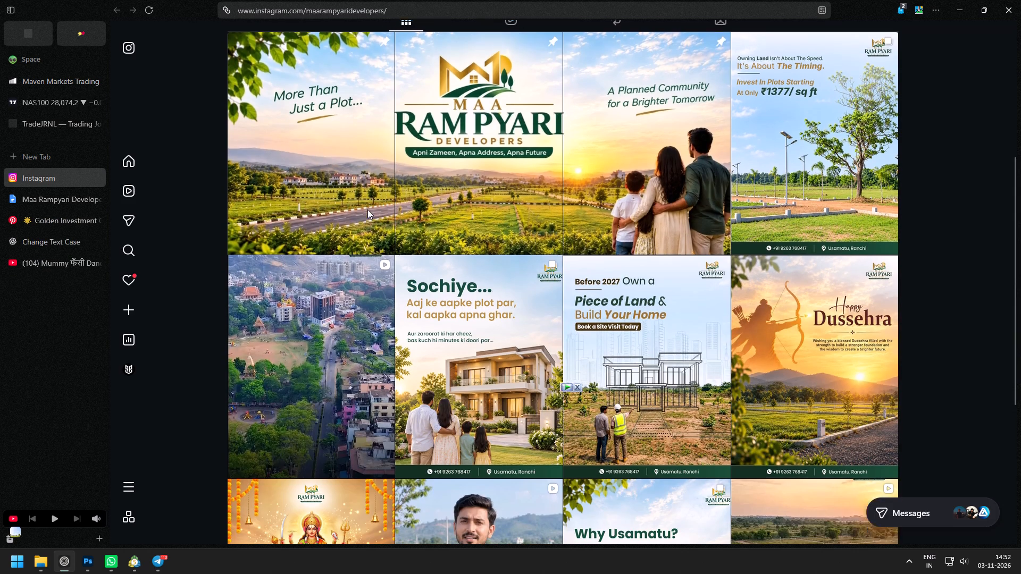
scroll(367, 209, down, 1)
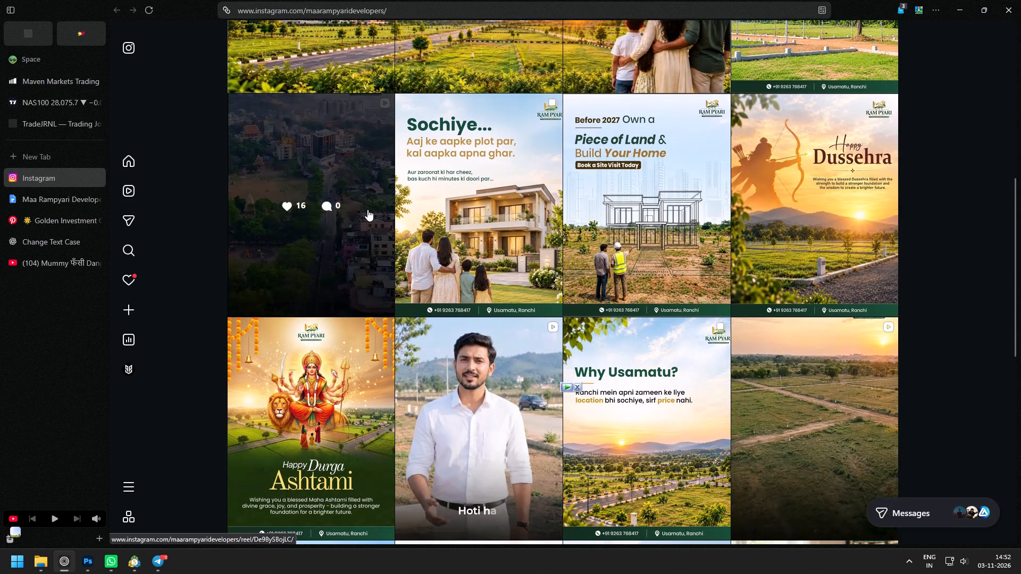
scroll(367, 209, down, 2)
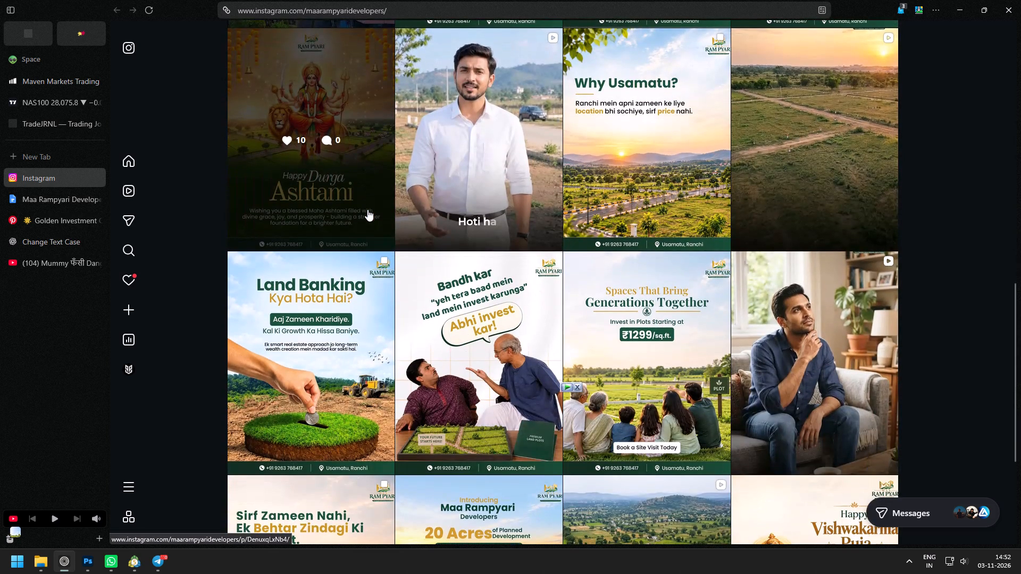
scroll(367, 209, down, 1)
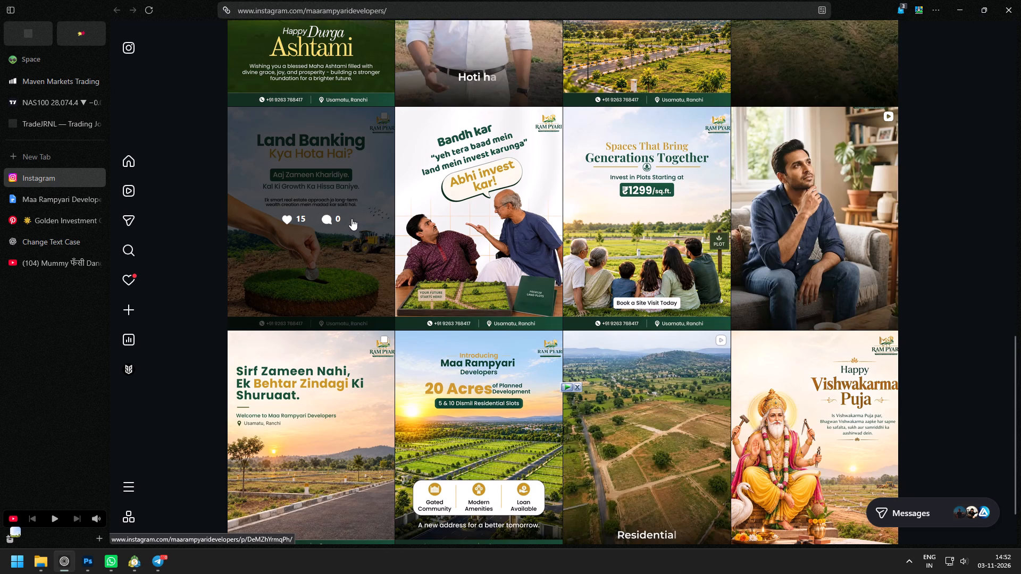
scroll(349, 224, down, 1)
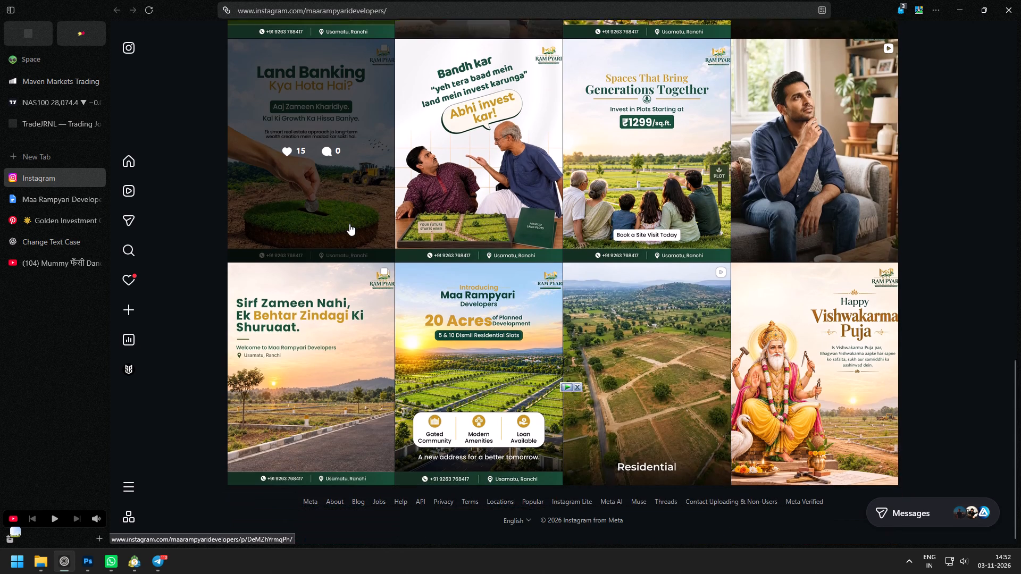
click(814, 425)
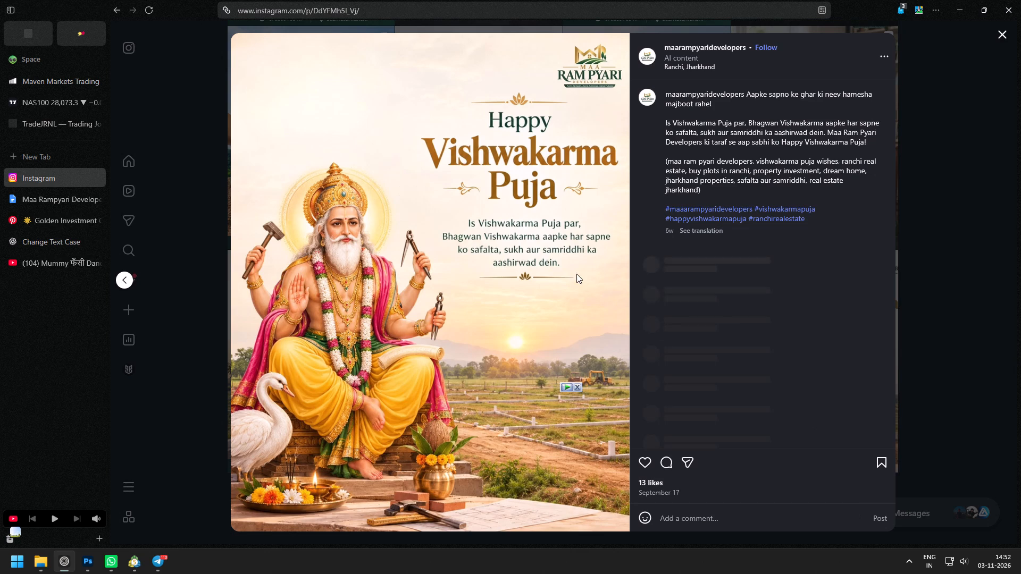
click(897, 323)
click(849, 442)
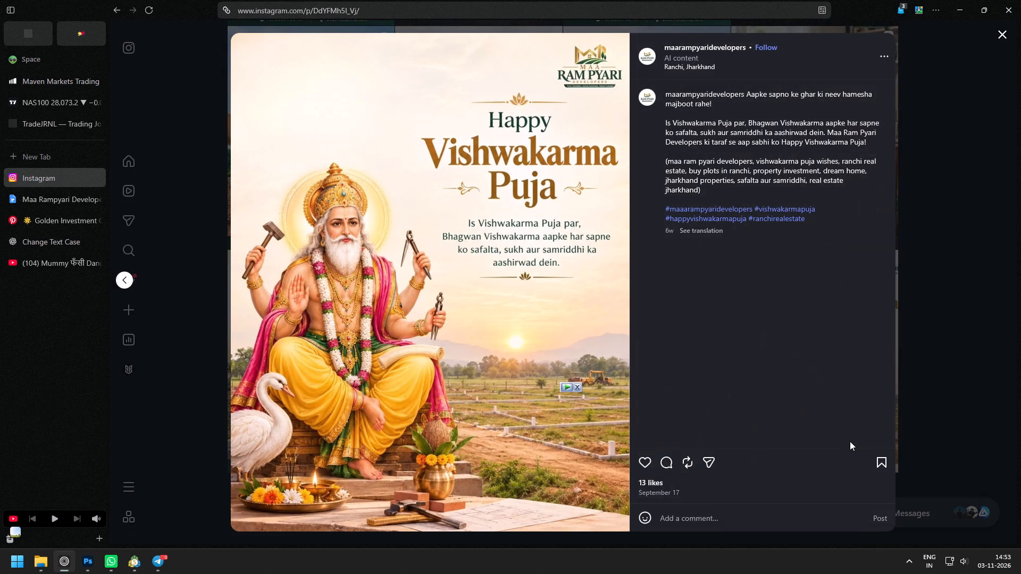
click(927, 325)
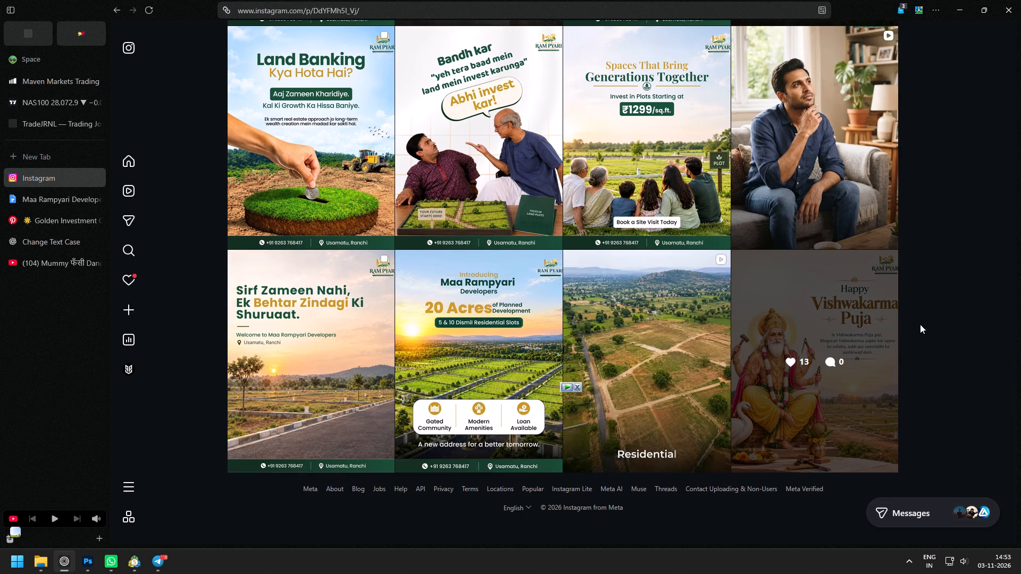
click(475, 394)
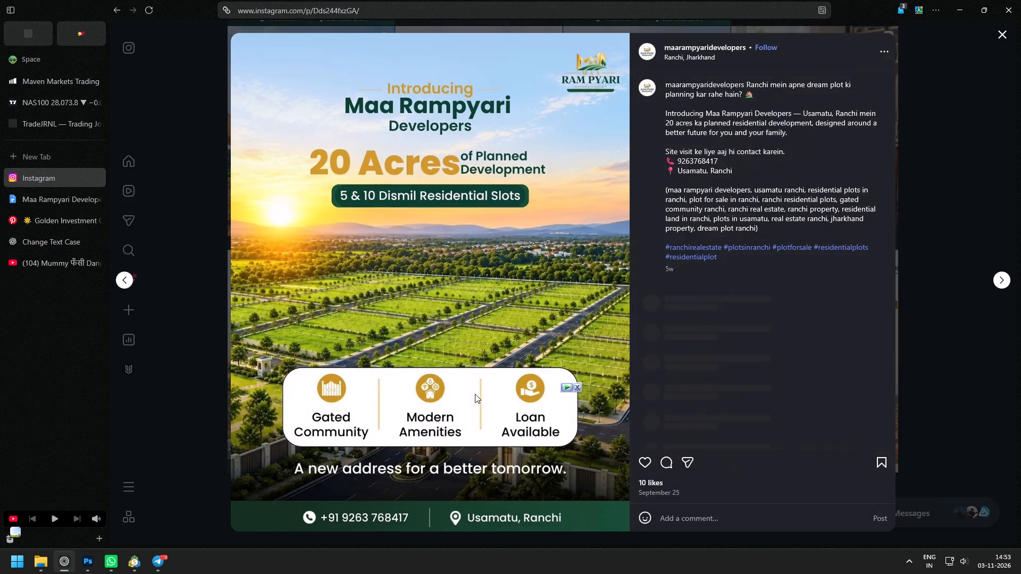
click(153, 378)
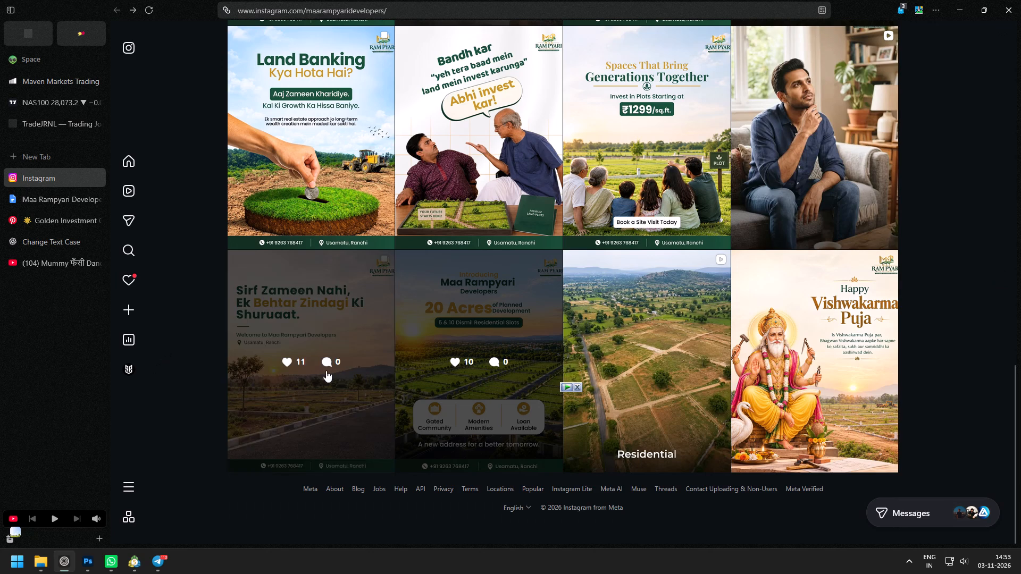
scroll(386, 375, up, 10)
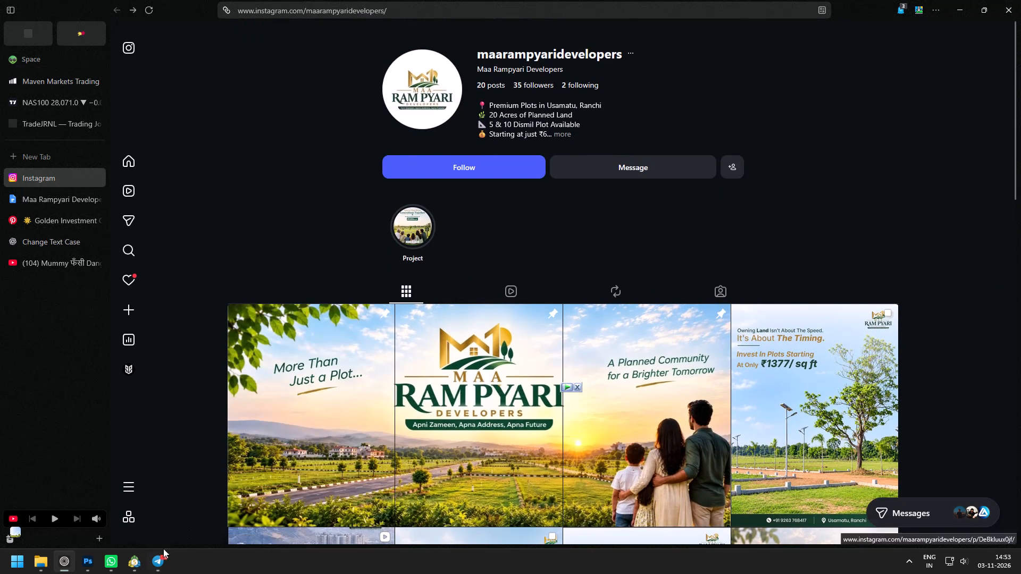
Switch to Photoshop and examine the logo, Happy Dhanteras heading and copy of the post up close.
click(82, 568)
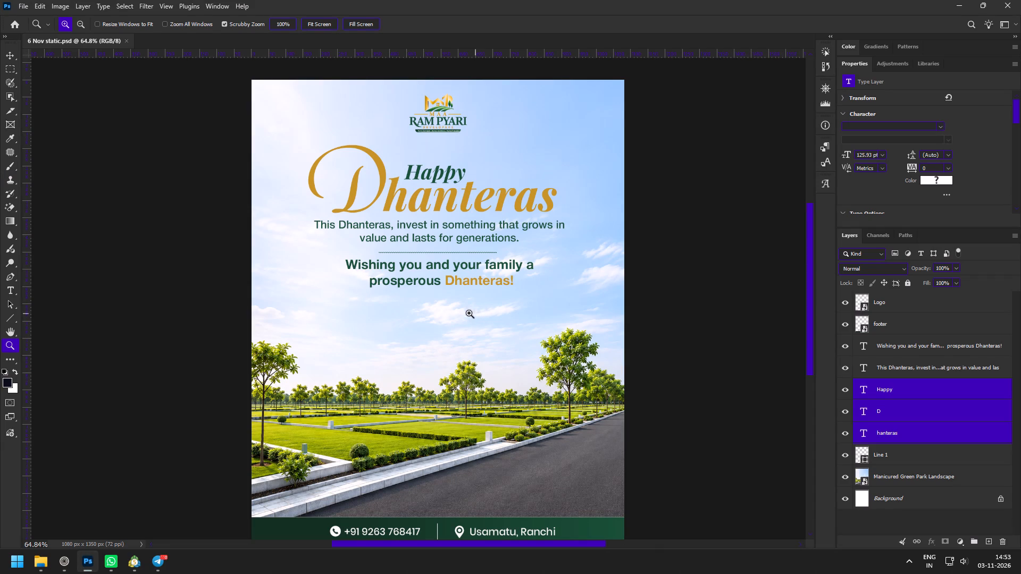
drag(377, 163, 390, 181)
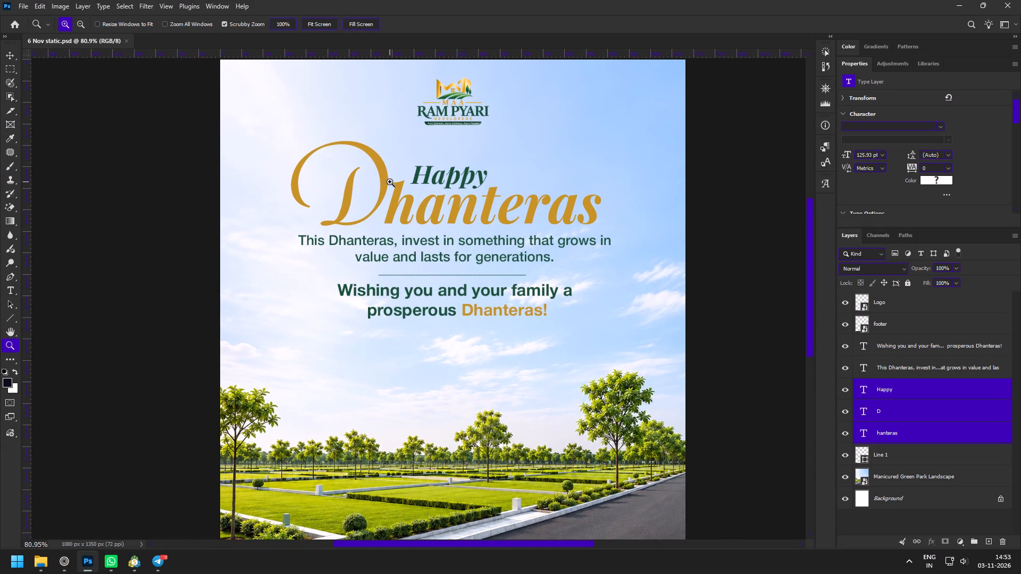
drag(419, 200, 429, 208)
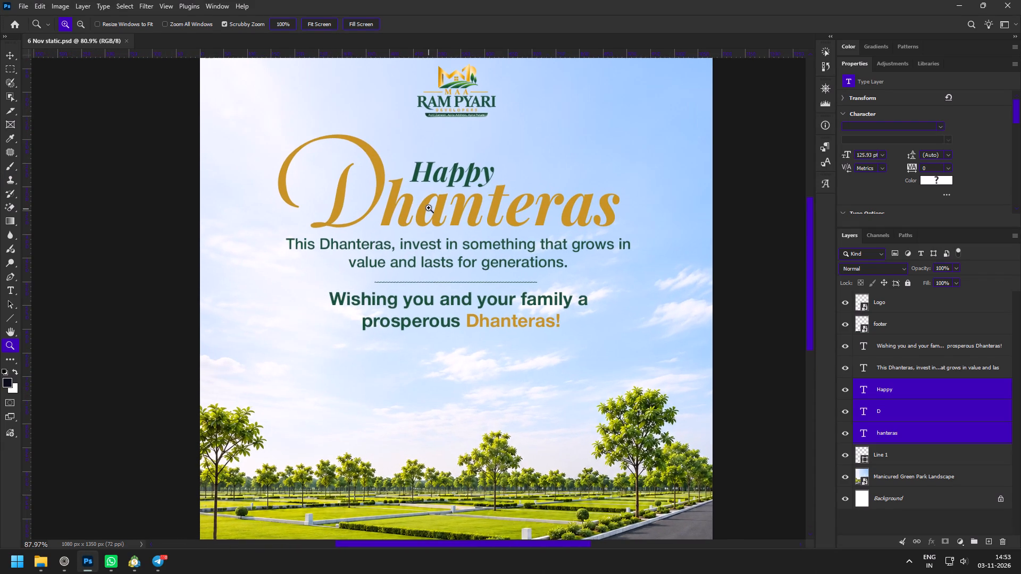
drag(429, 208, 425, 205)
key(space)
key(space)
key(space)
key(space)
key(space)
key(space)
drag(476, 198, 475, 233)
drag(425, 218, 434, 232)
scroll(884, 411, up, 7)
Switch back to the browser and look through the company's earlier Instagram posts, including the Dussehra and Durga Ashtami designs.
click(71, 569)
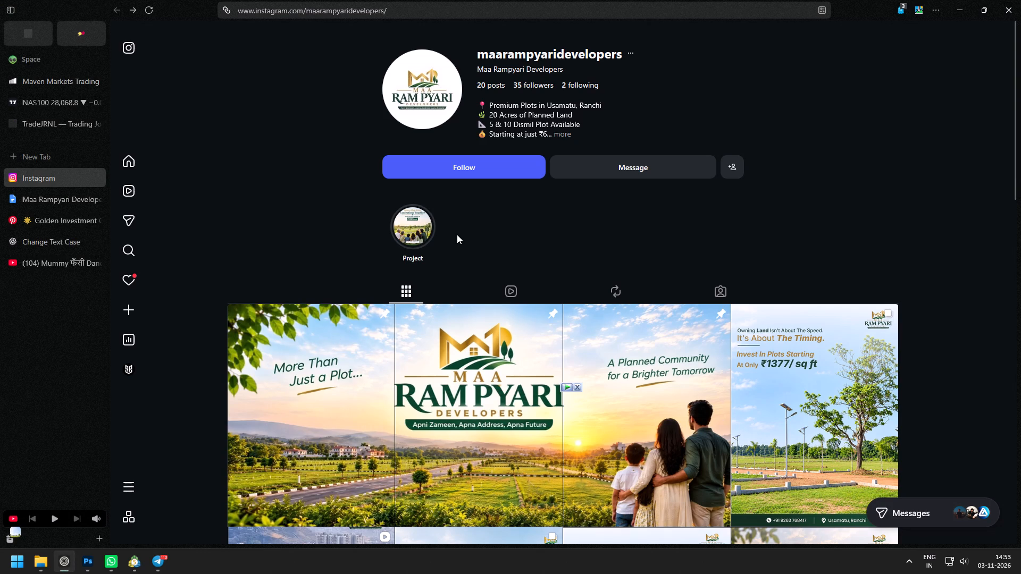
scroll(457, 234, down, 1)
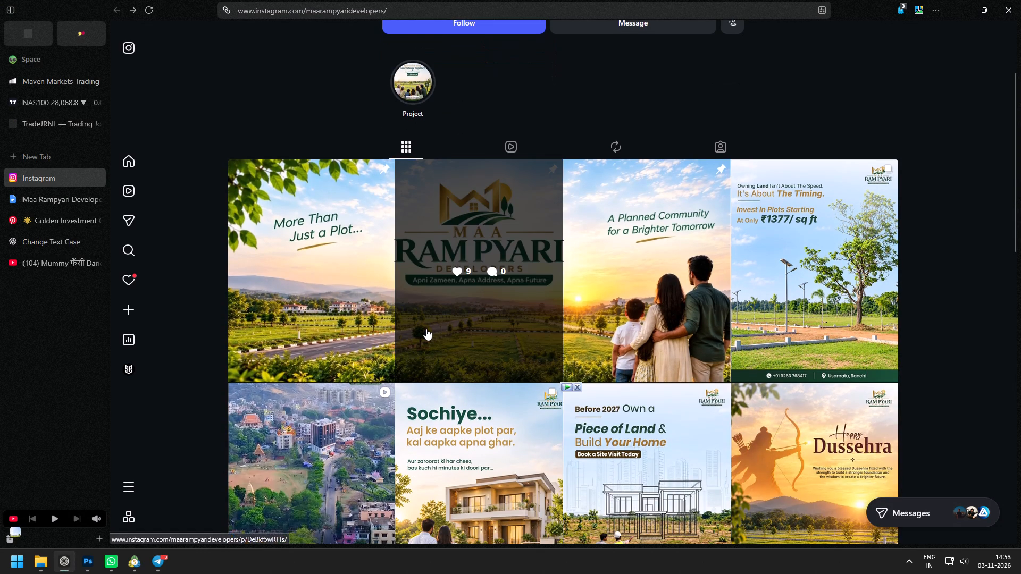
scroll(426, 328, down, 2)
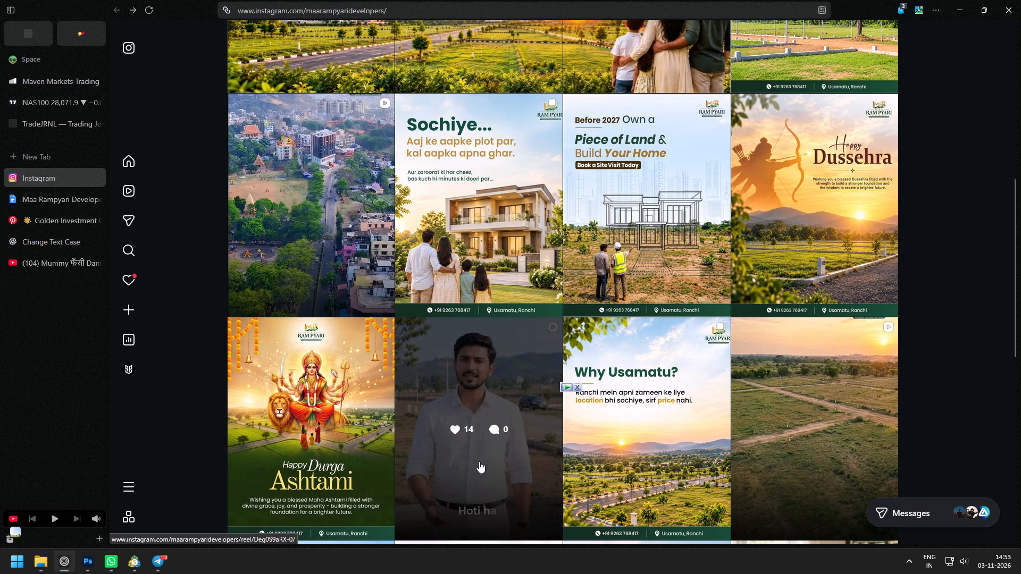
scroll(479, 461, down, 2)
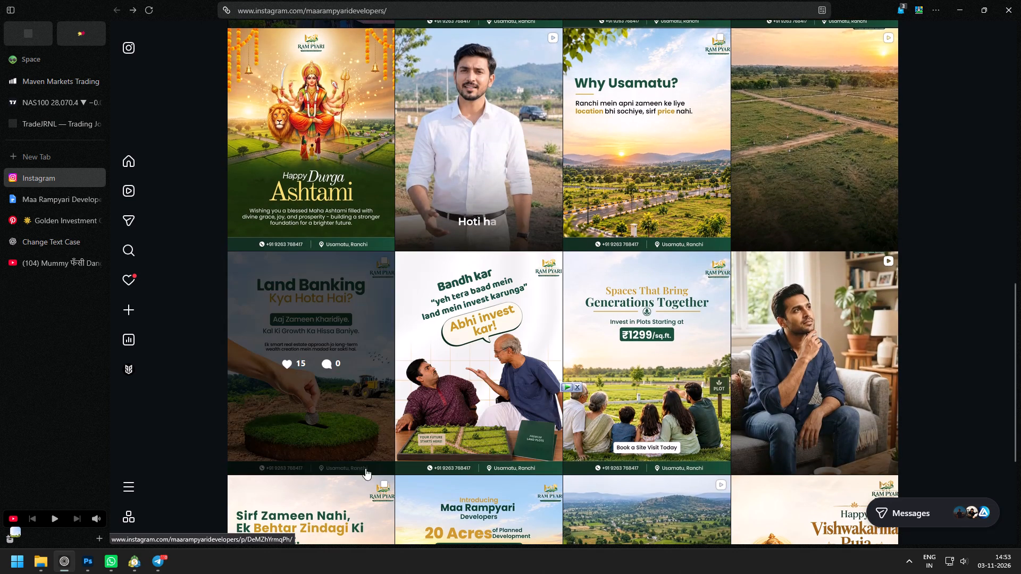
Return to Photoshop, check the Dhanteras post down to its footer and save the document.
click(90, 564)
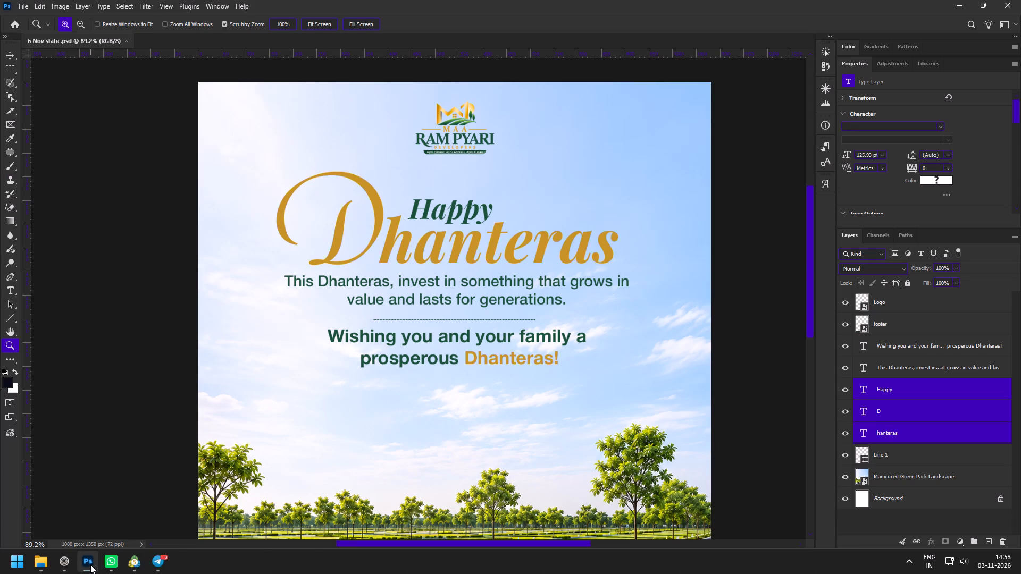
scroll(379, 410, down, 10)
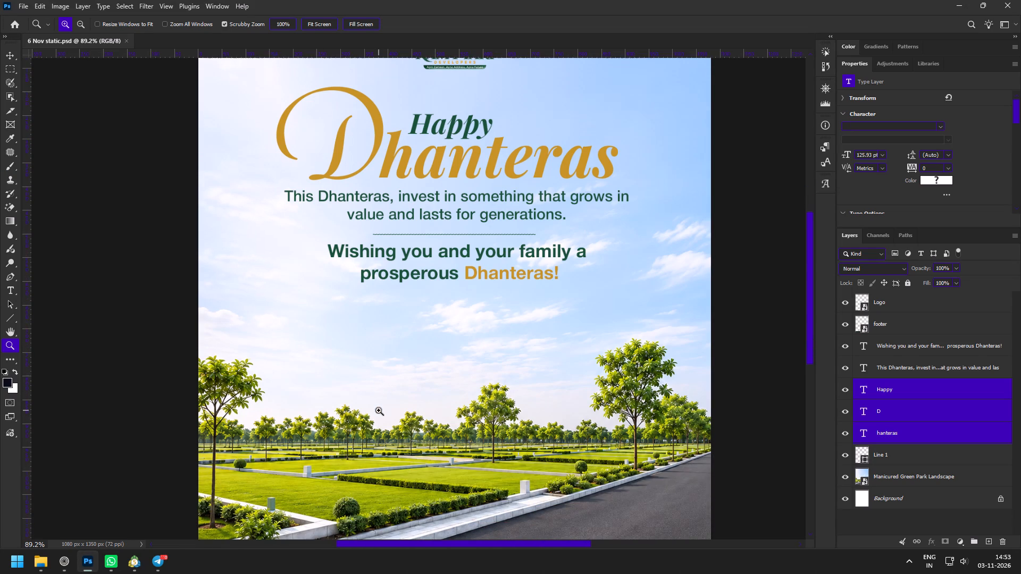
scroll(379, 410, down, 11)
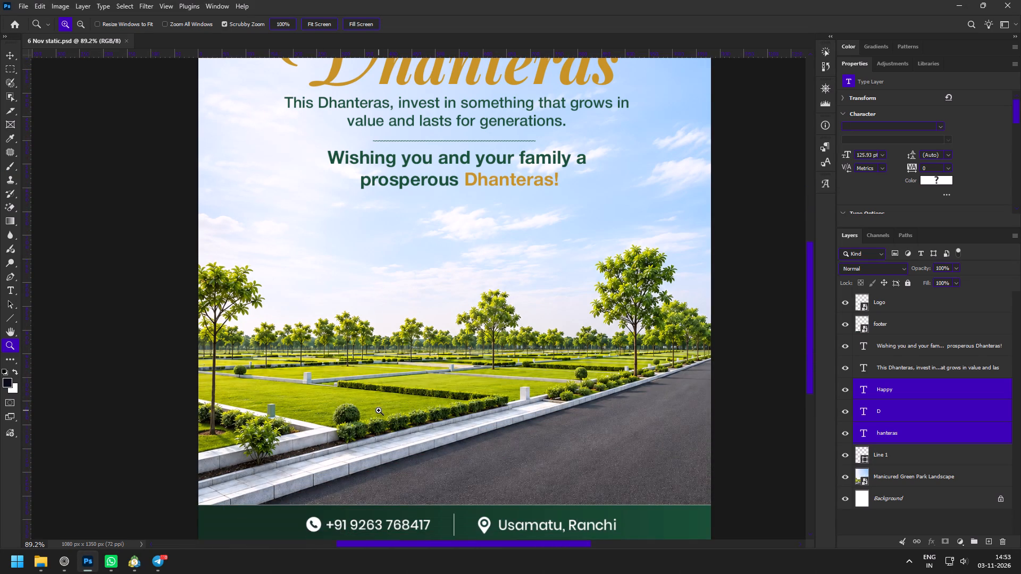
scroll(379, 410, up, 4)
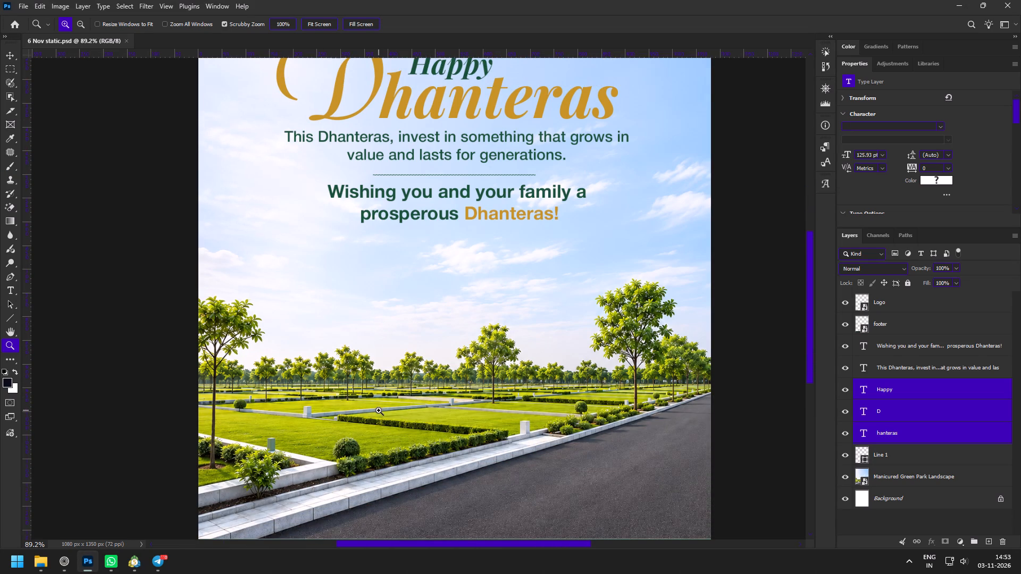
key(ctrl+s)
Examine the post again from the landscape up to the heading and logo.
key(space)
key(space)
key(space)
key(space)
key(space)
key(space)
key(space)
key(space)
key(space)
drag(492, 244, 486, 340)
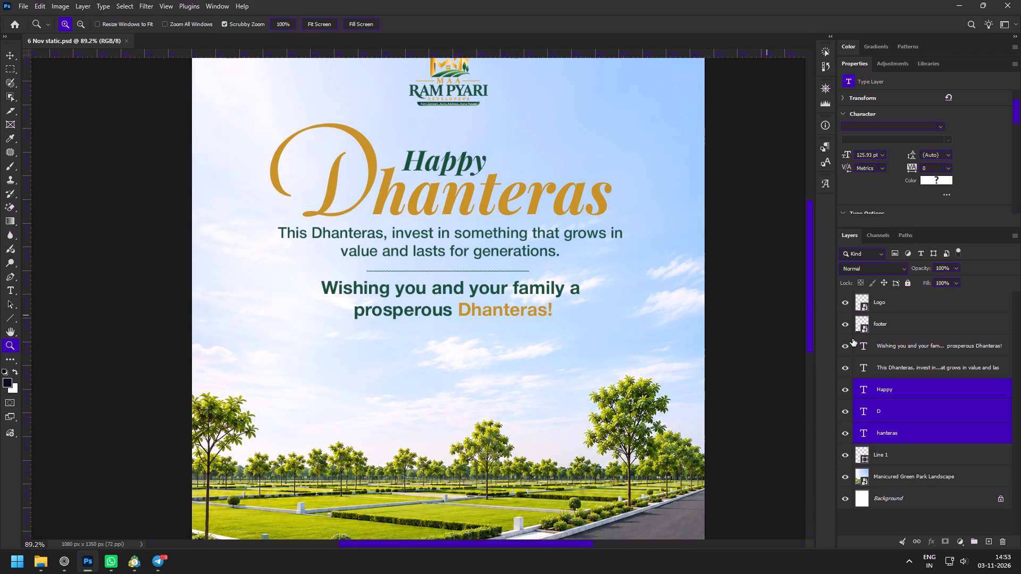
scroll(852, 339, up, 6)
Switch to the browser and bring up the Maa Rampyari Developers copy document.
click(70, 565)
click(40, 200)
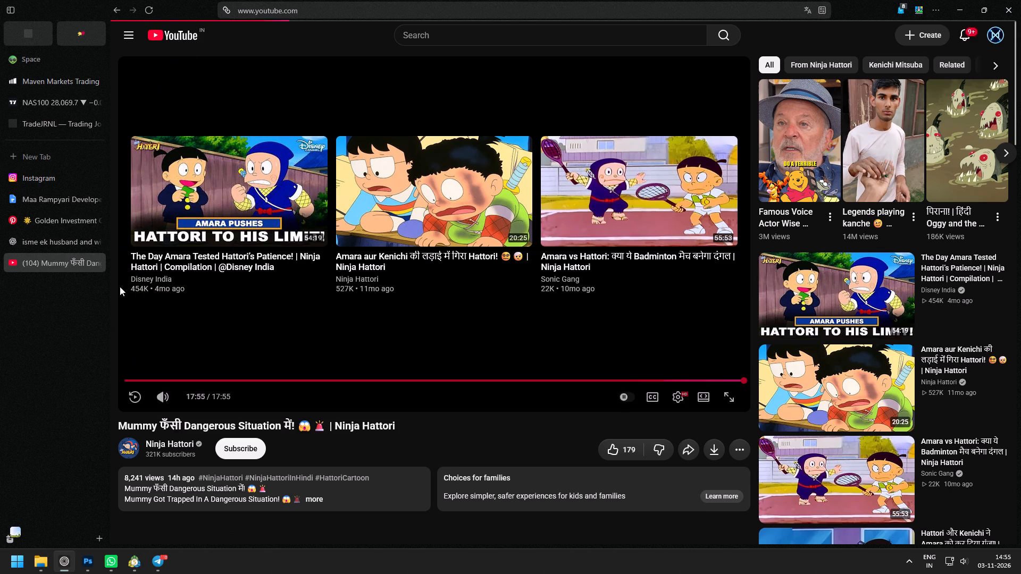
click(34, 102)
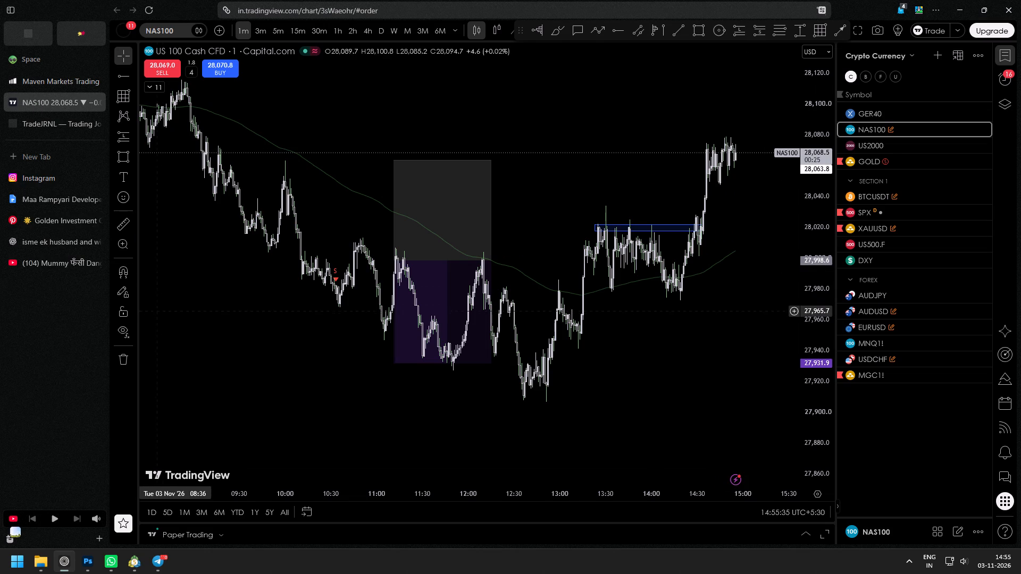